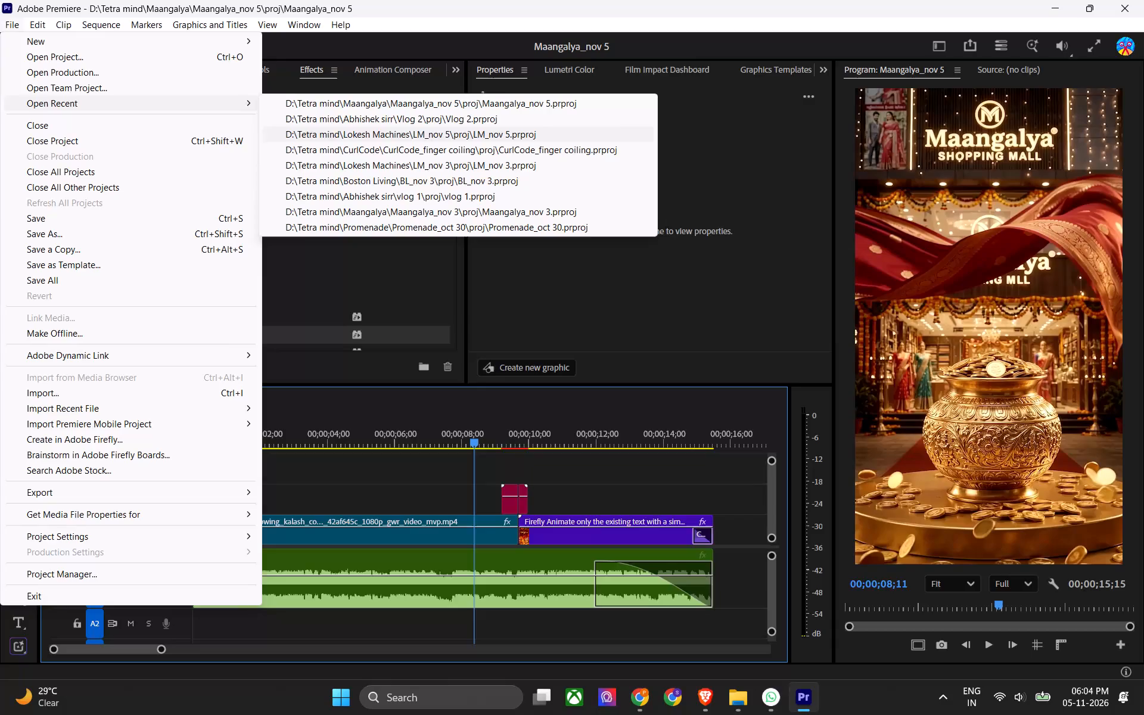
Open the recent project CurlCode_finger coiling.prproj and save it.
click(458, 154)
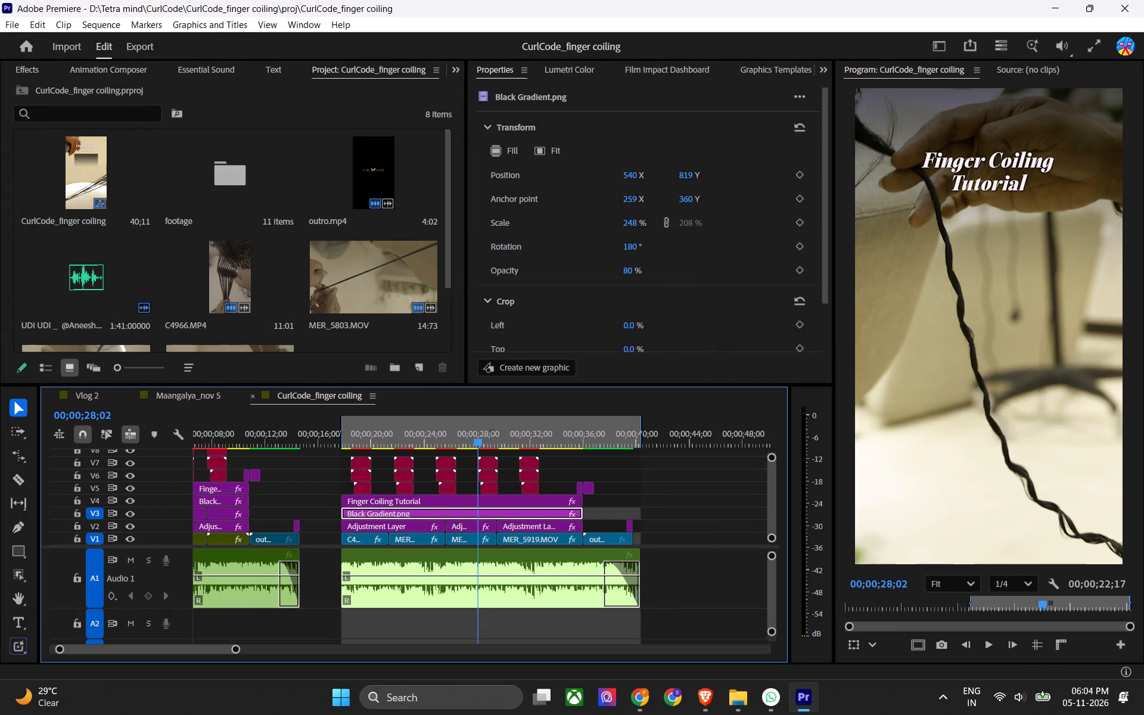
key(ctrl+s)
Scrub through the second Finger Coiling Tutorial cut in the timeline, between about 27 and 31 seconds, to review its footage.
scroll(474, 516, up, 5)
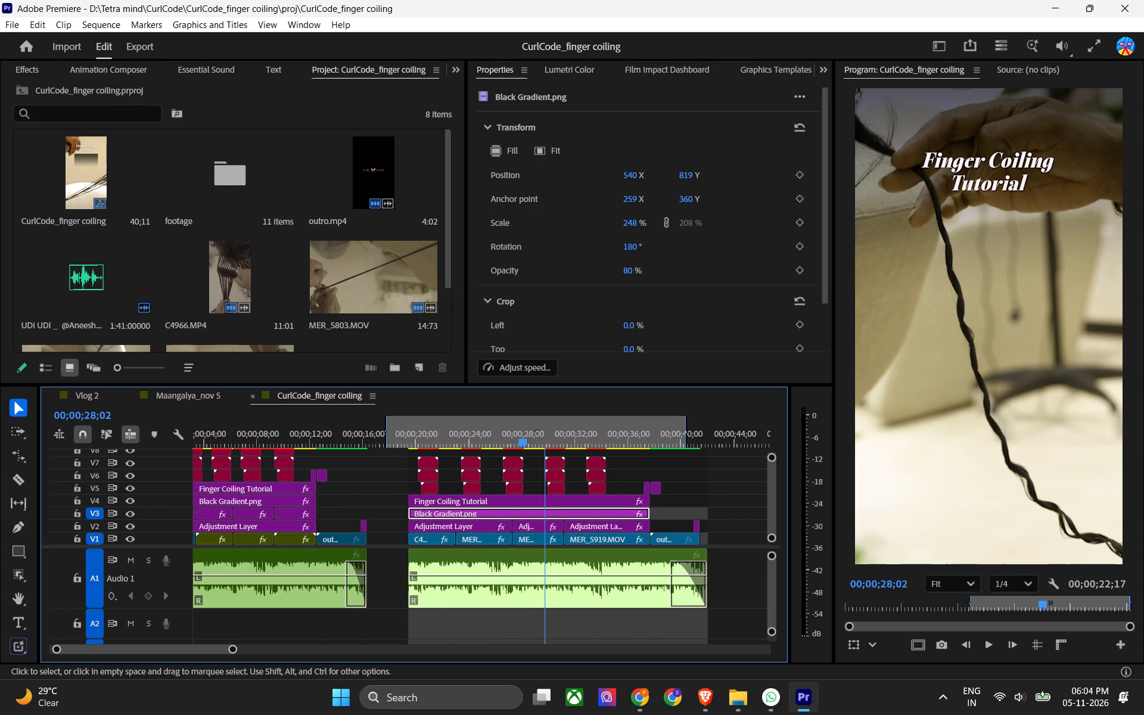
alt+scroll(475, 522, down, 3)
drag(458, 443, 456, 444)
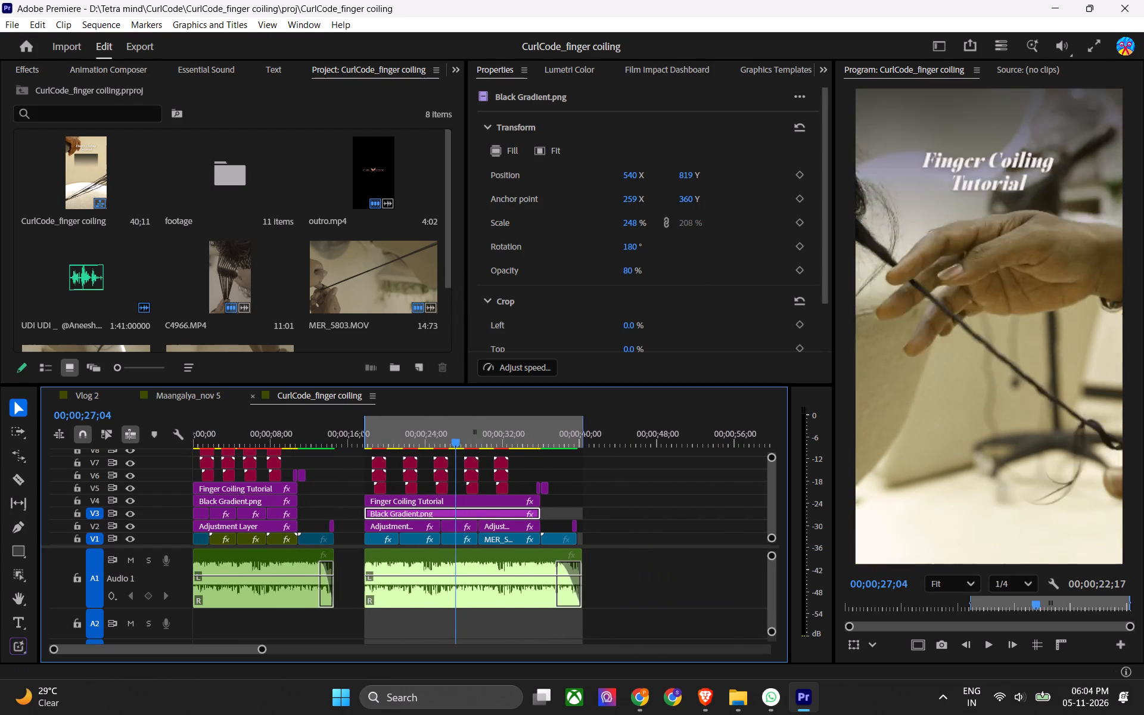
drag(456, 444, 496, 440)
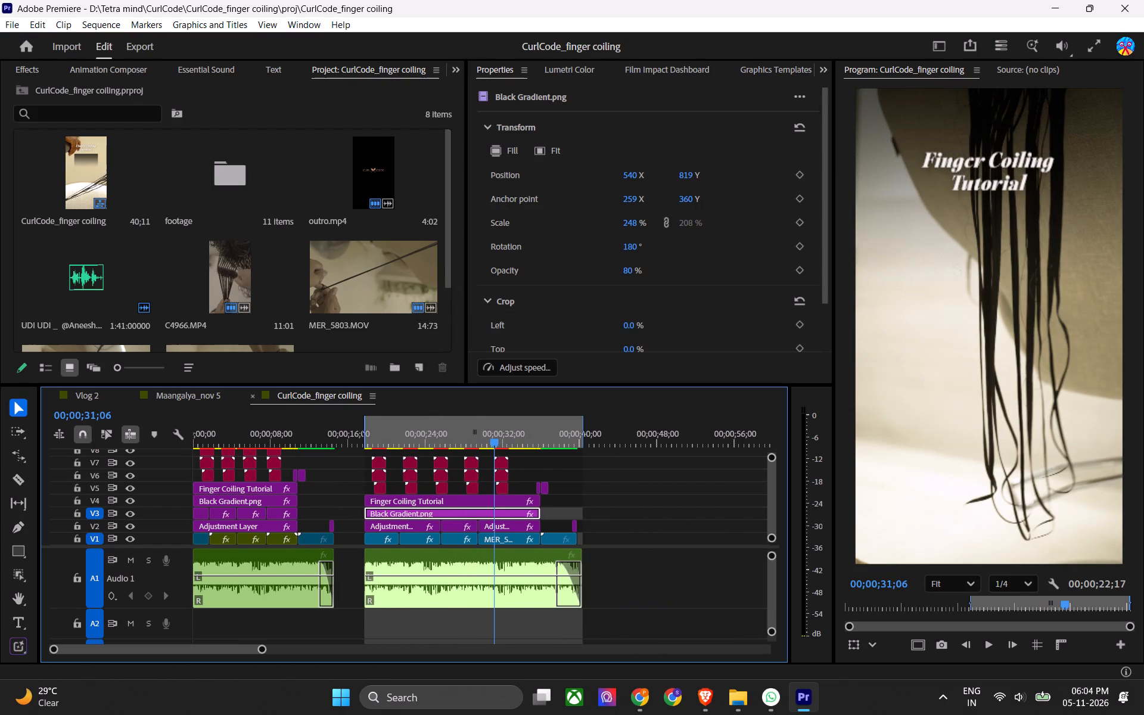
drag(496, 440, 489, 442)
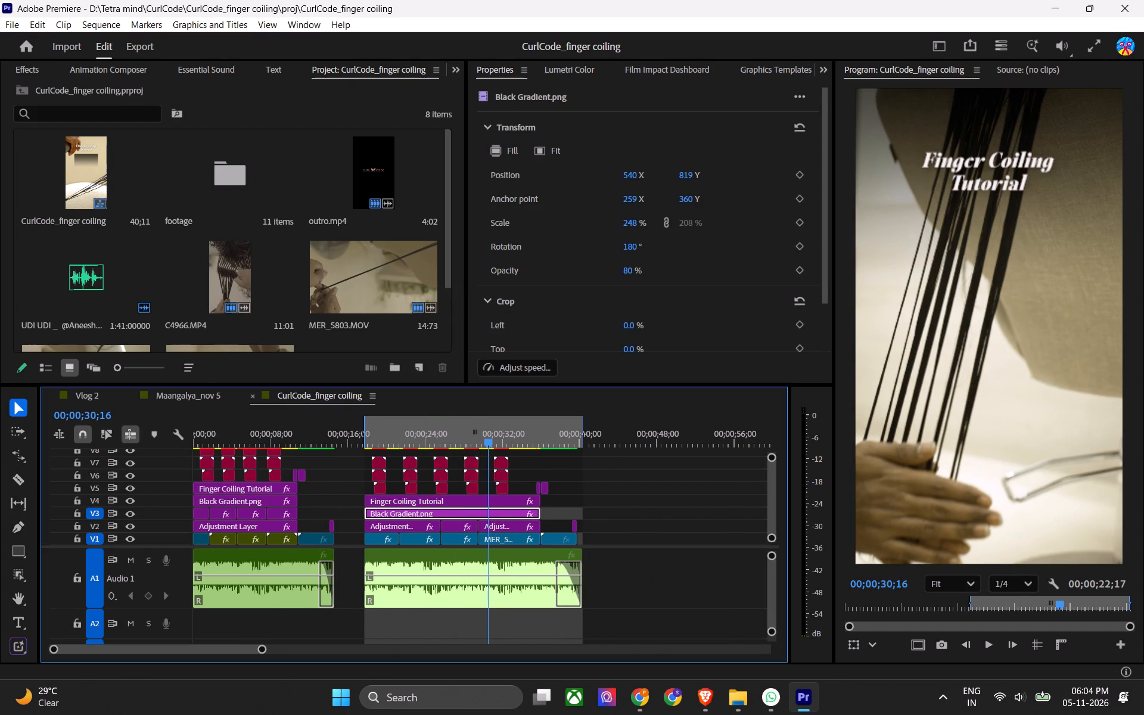
drag(489, 442, 460, 449)
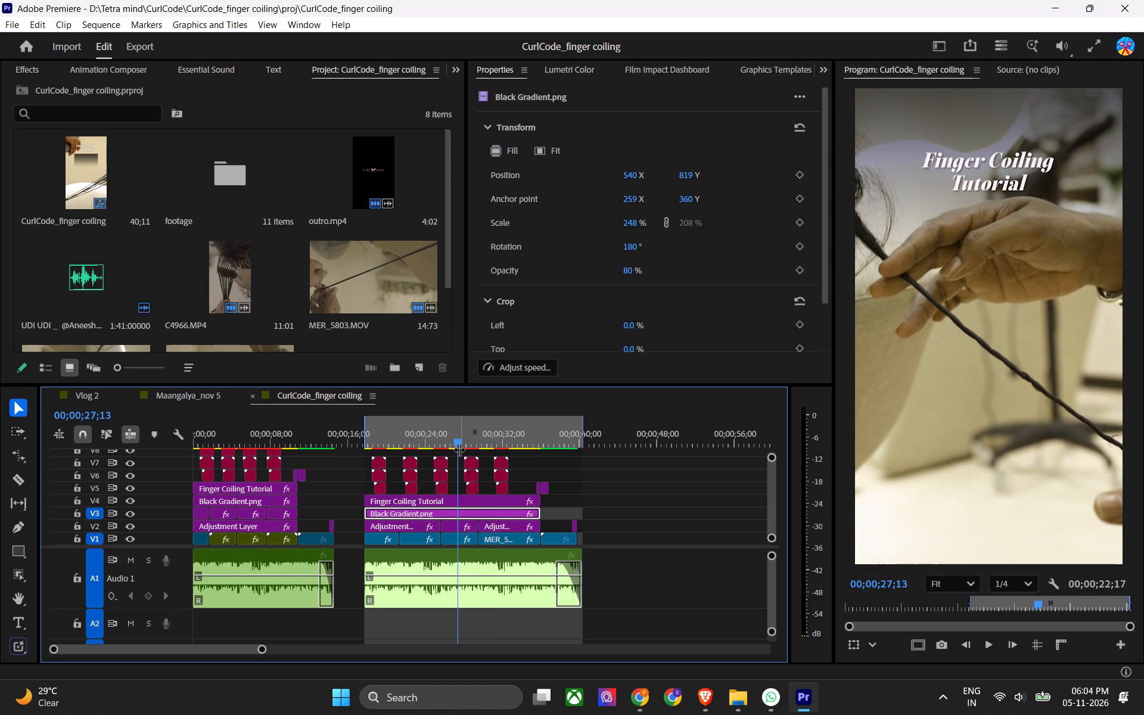
Save the CurlCode_finger coiling project.
key(ctrl+s)
key(ctrl+s)
key(ctrl+s)
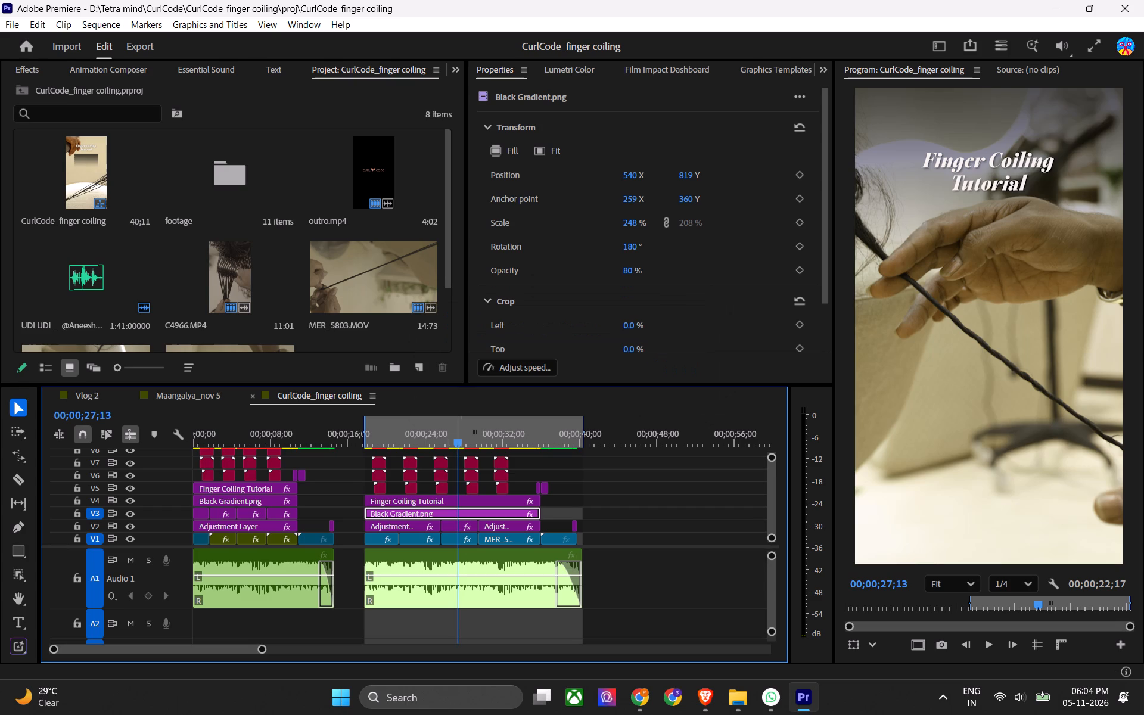
Compare frames of the two Finger Coiling cuts, viewing the first at 00;00;03;00 and the second near 22 seconds.
click(455, 439)
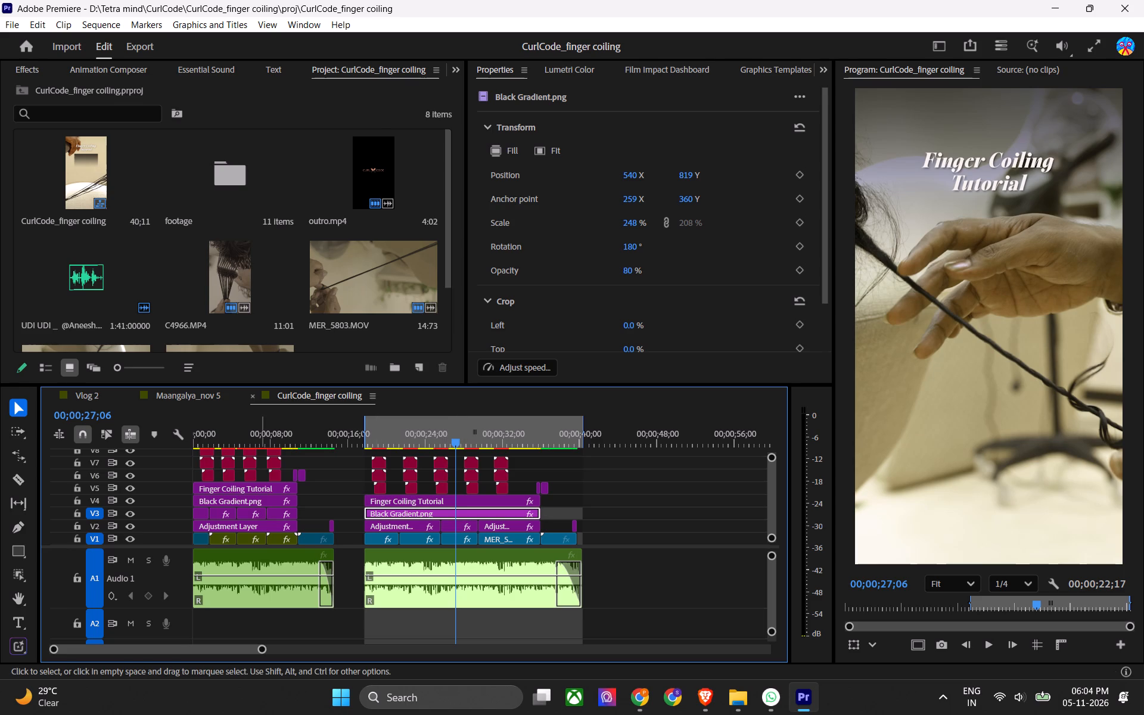
click(225, 433)
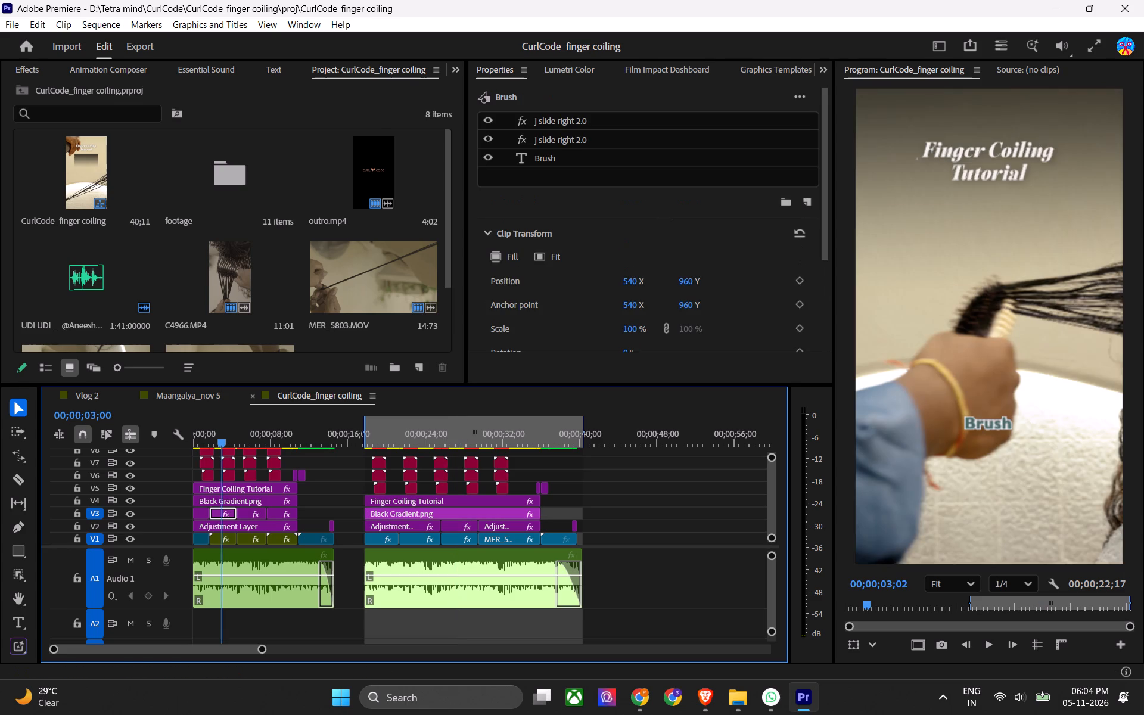
click(416, 440)
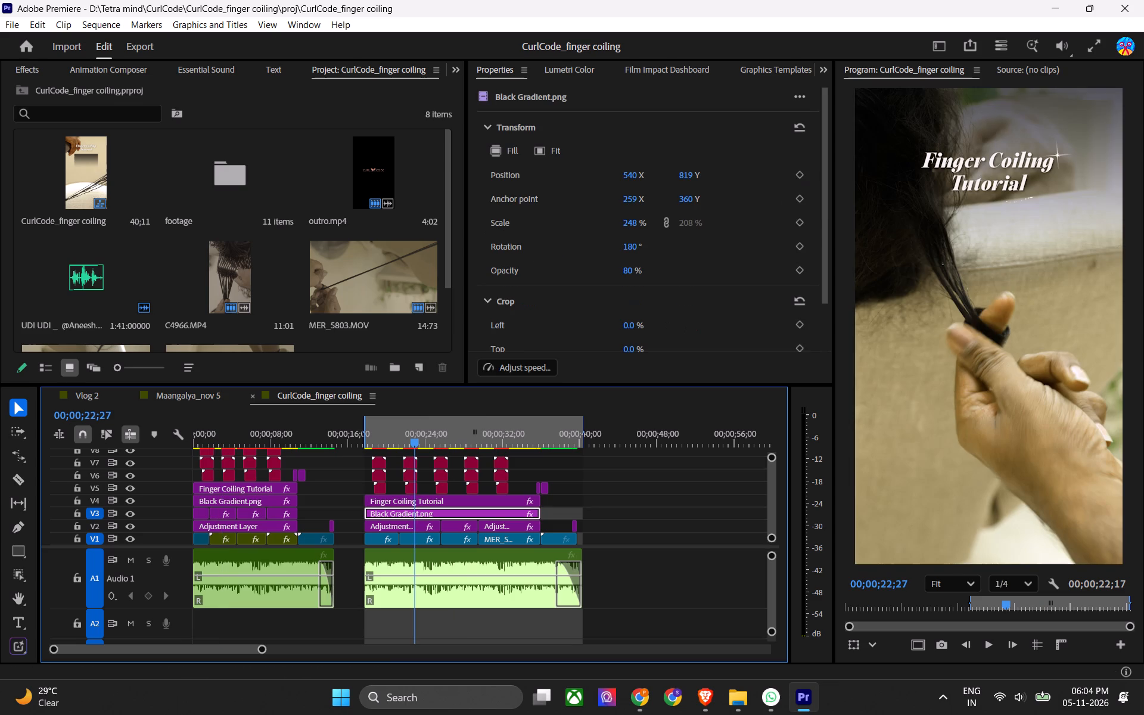
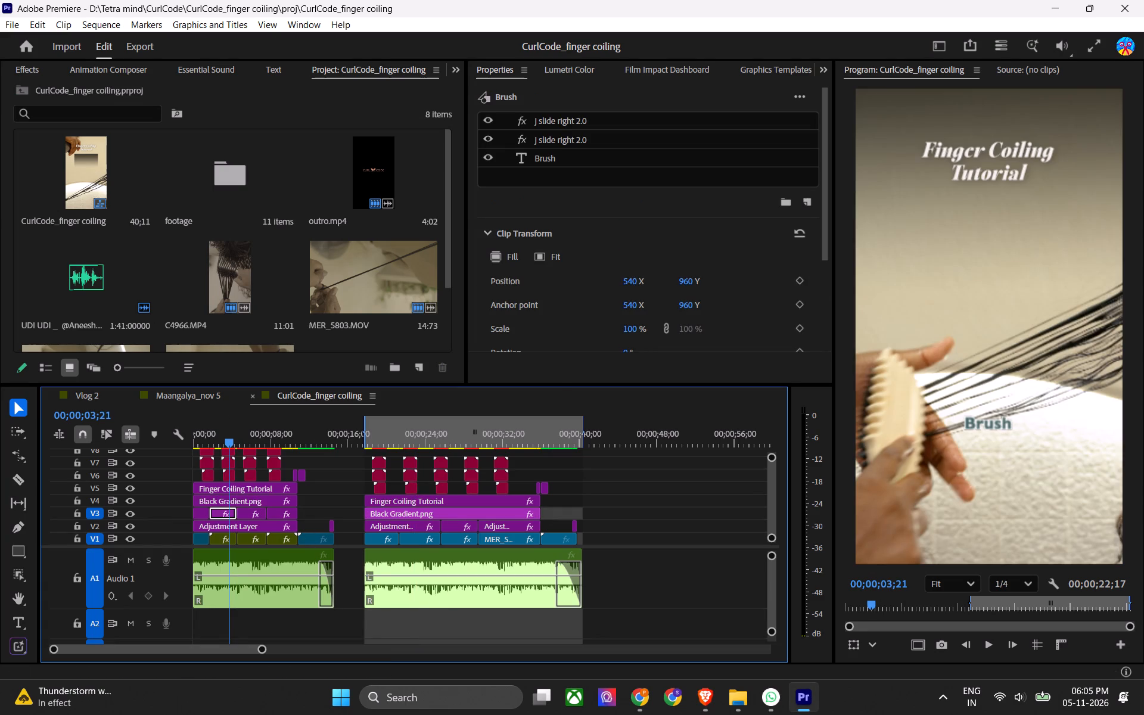
Scrub through the first Finger Coiling Tutorial cut up to 00;00;07;00 to examine its title and step captions.
drag(230, 436, 203, 441)
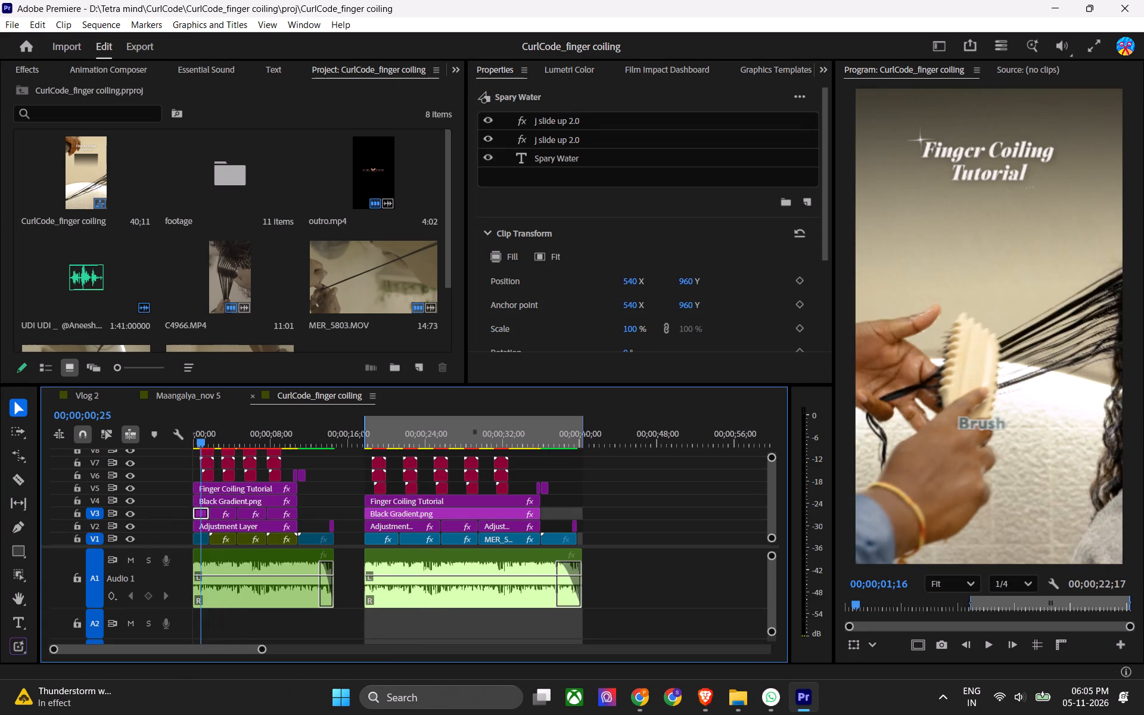
drag(203, 441, 251, 442)
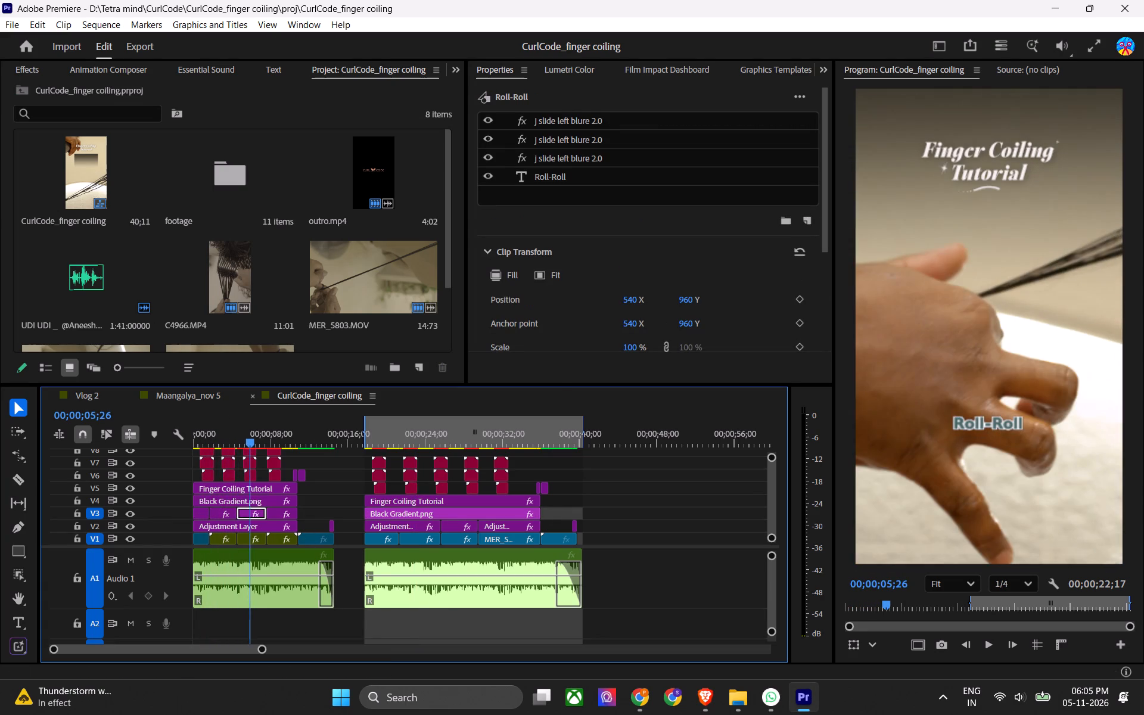
drag(251, 442, 262, 448)
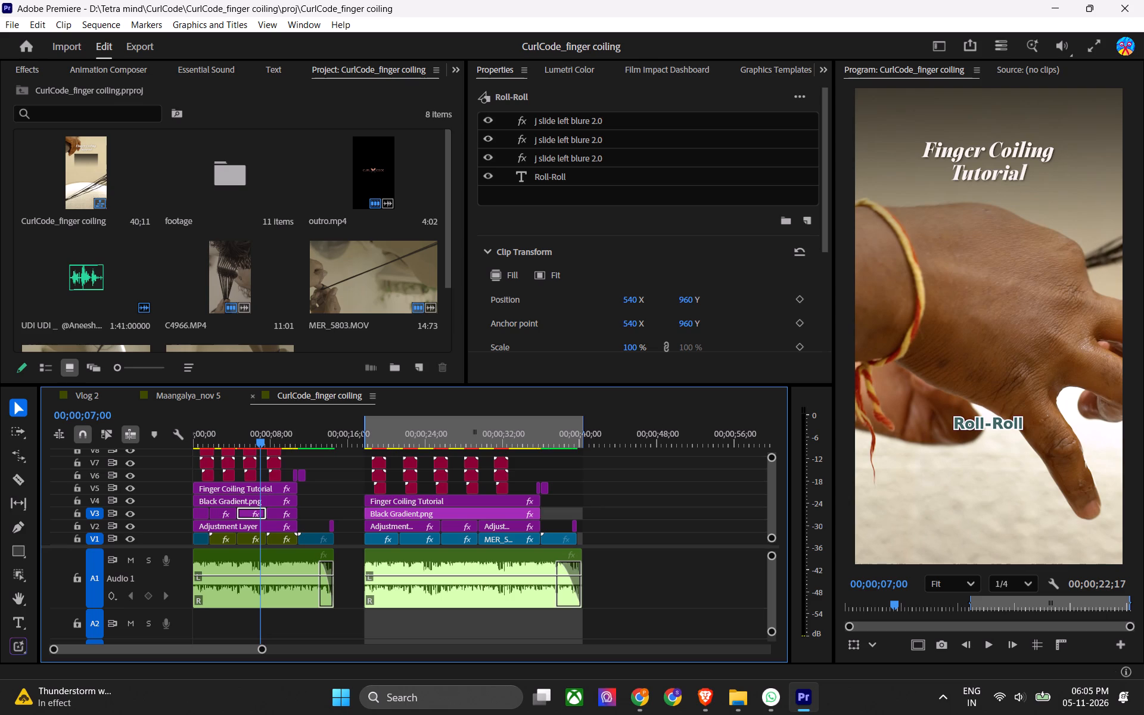
Replace the second cut's title at 00;00;22;13 with "Types of Coiling", putting "Coiling" on its own line, and save the project.
click(412, 431)
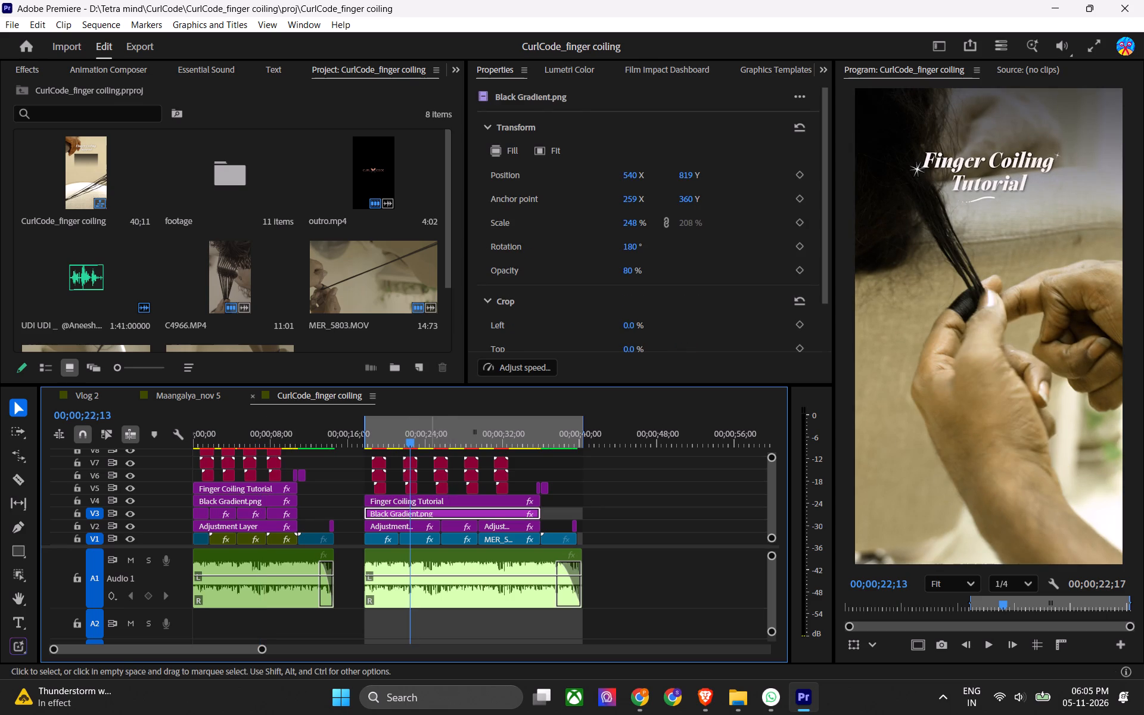
click(425, 500)
double_click(962, 165)
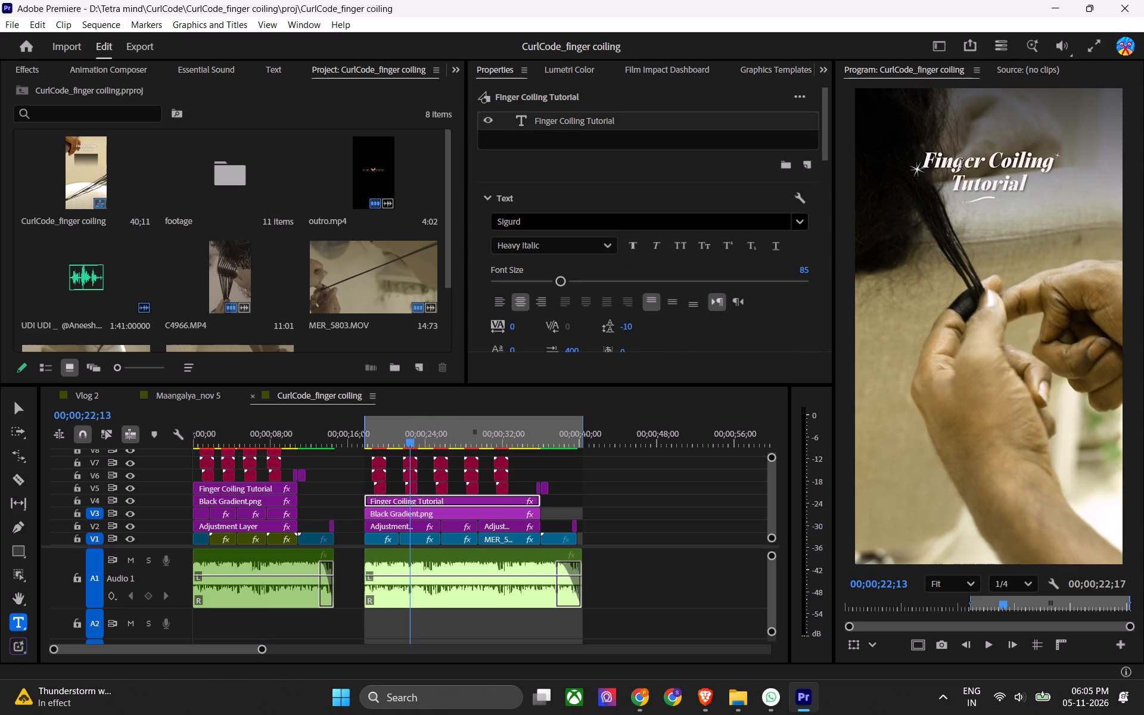
text(Types o)
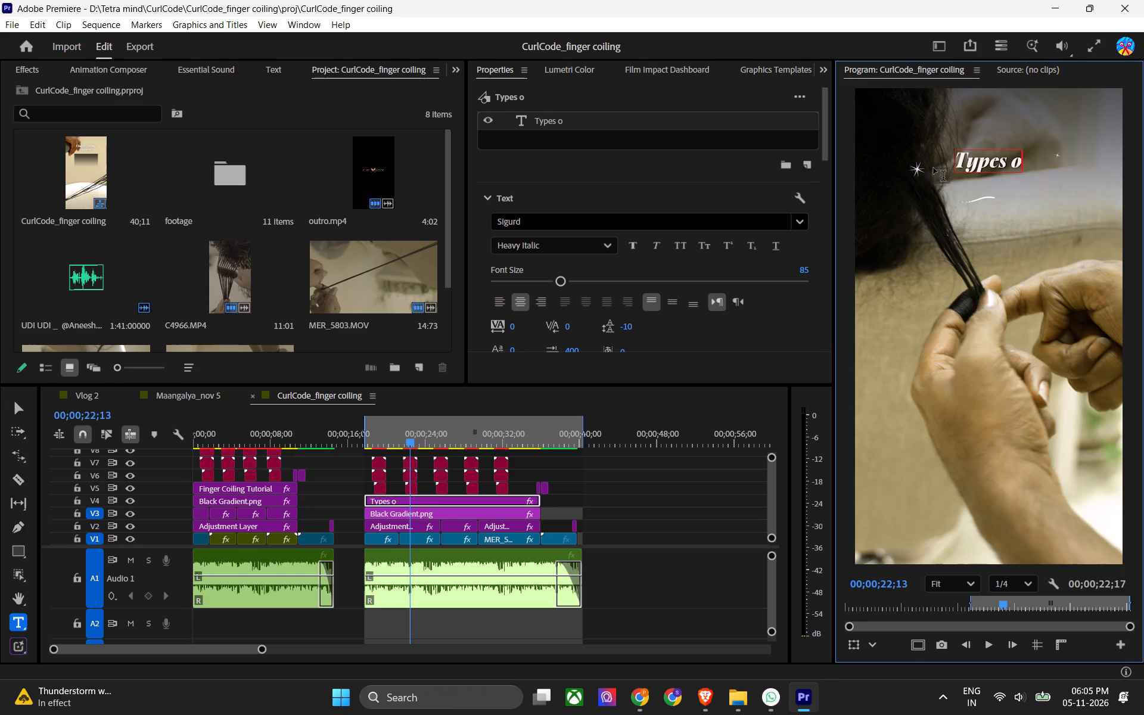
key(f)
key(Return)
text(Coiling)
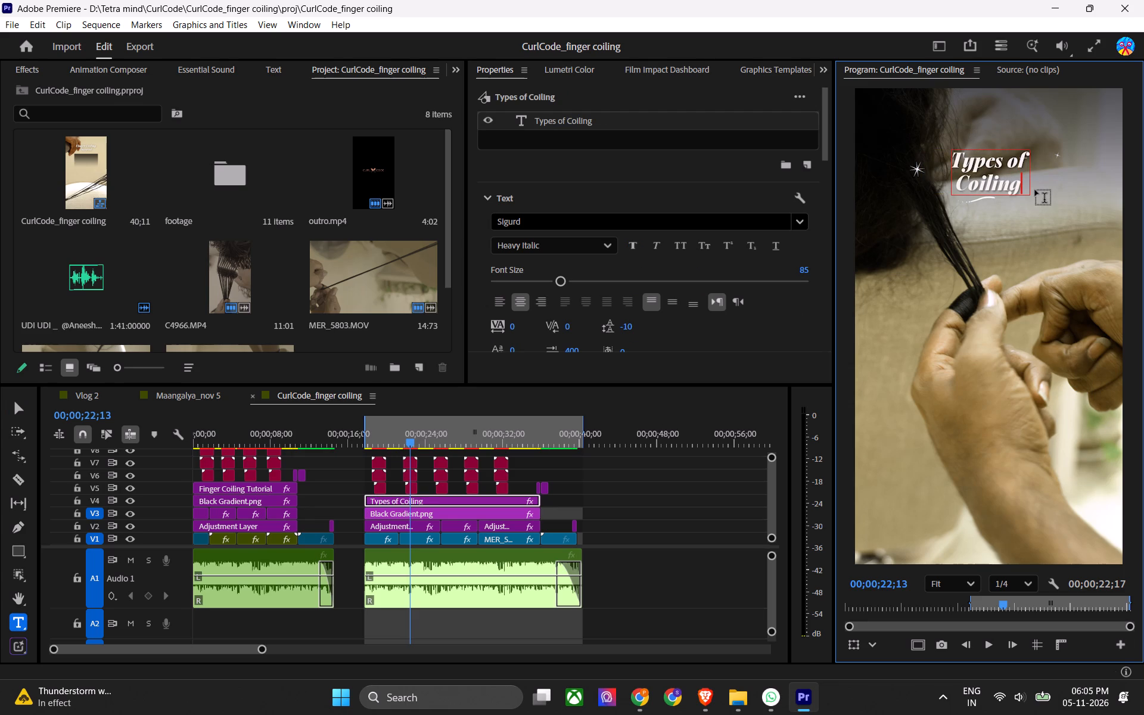
click(604, 478)
key(ctrl+s)
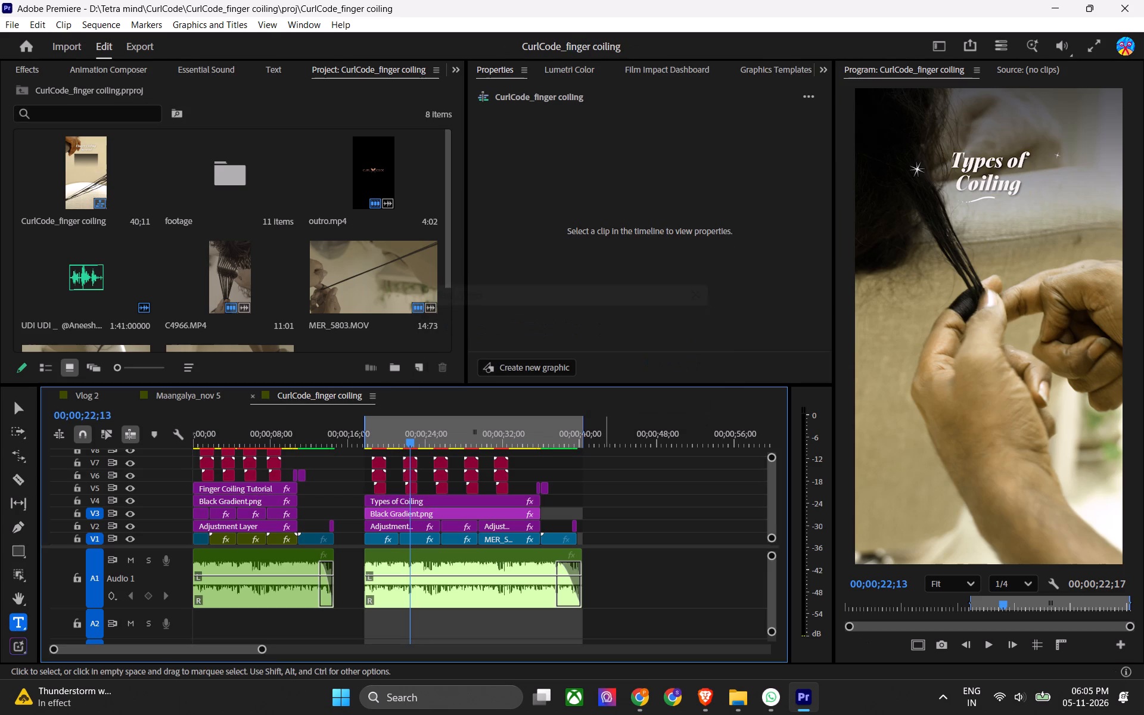
Set the word "Coiling" in the second cut's title to font size 107, tighten the leading to -23, and save.
click(432, 513)
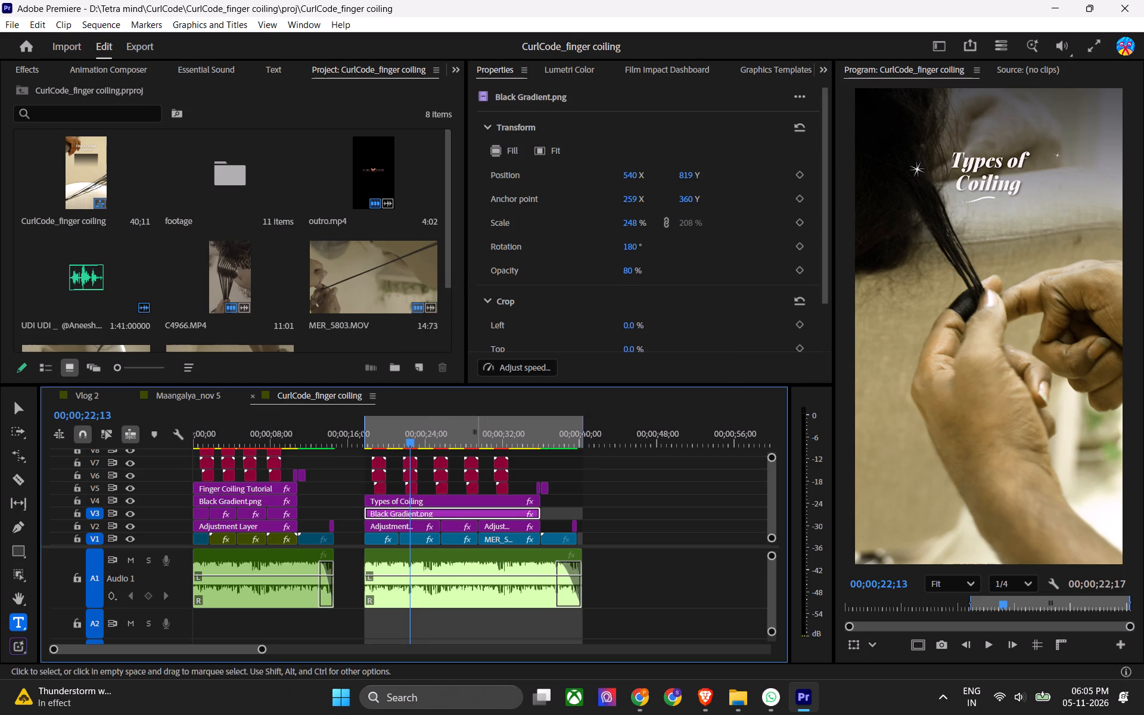
click(476, 499)
click(654, 126)
double_click(996, 178)
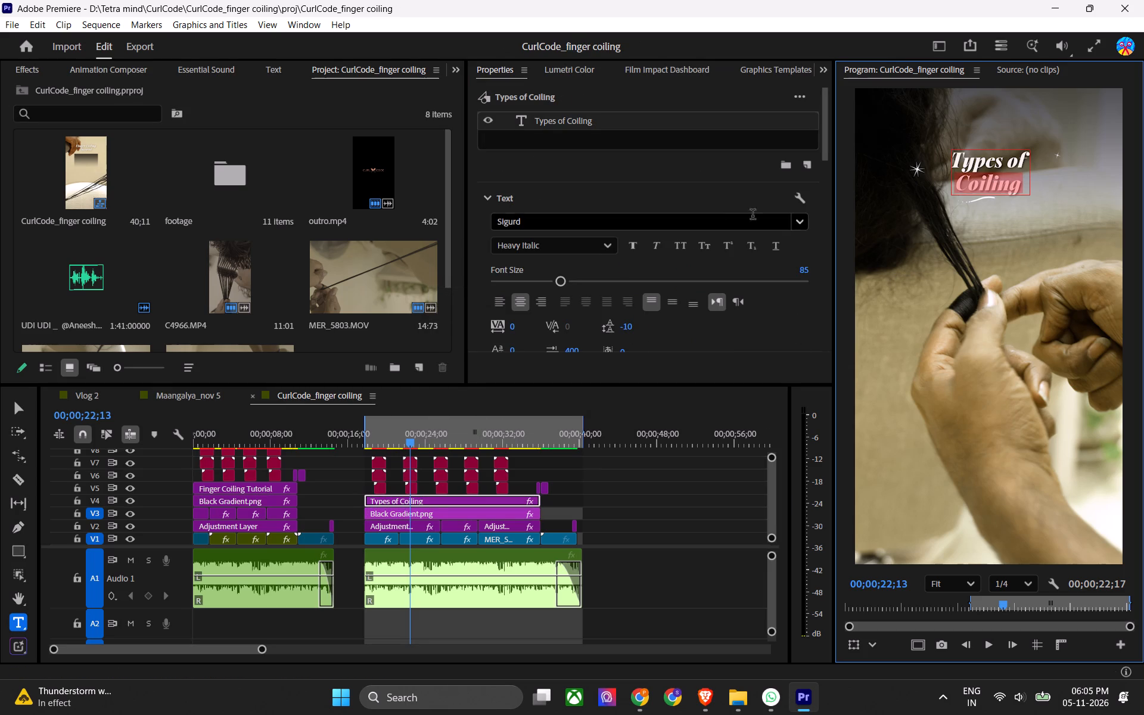
drag(565, 282, 582, 287)
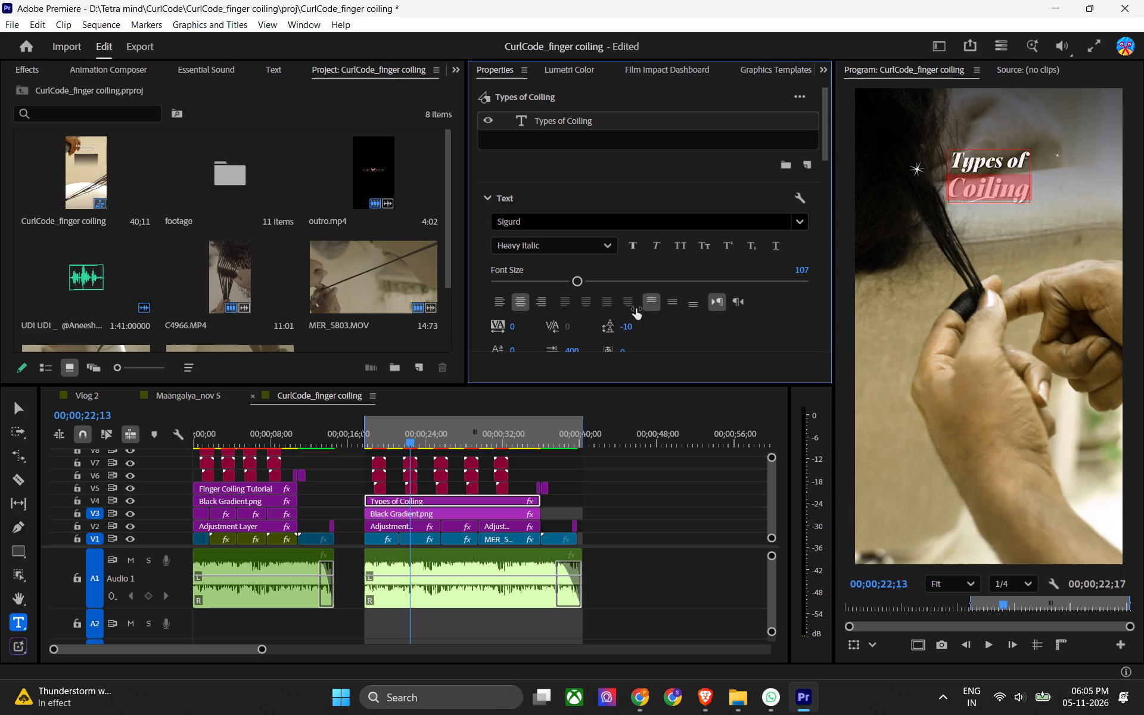
ctrl+drag(630, 328, 544, 333)
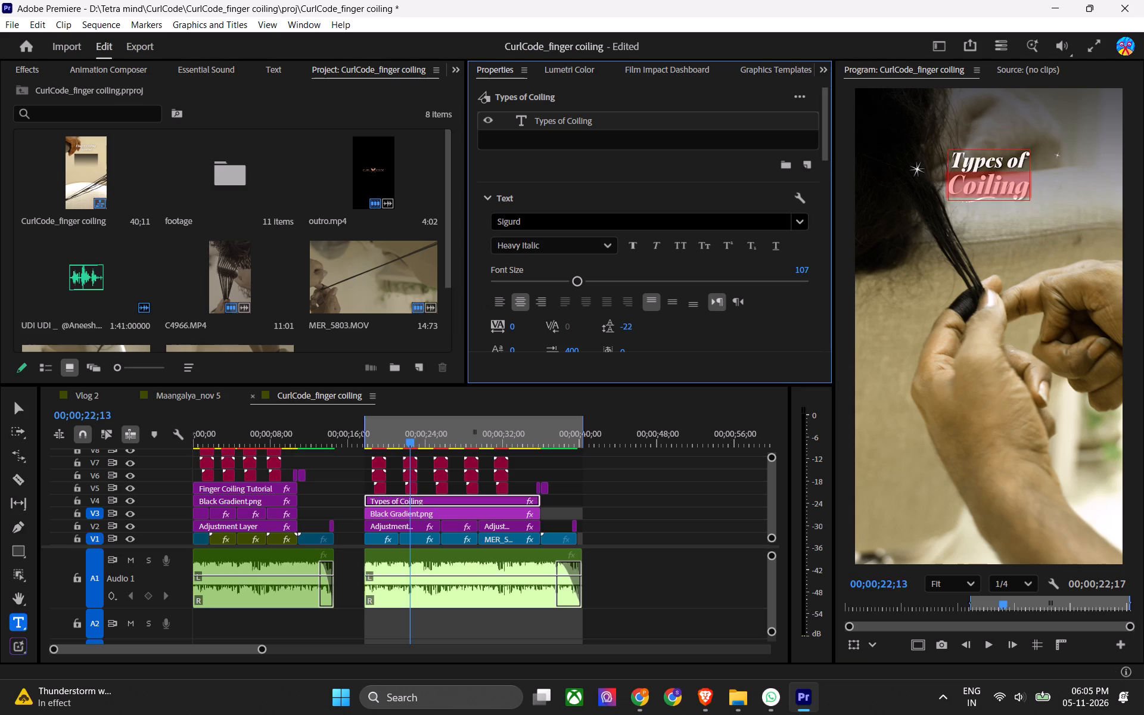
ctrl+drag(544, 333, 537, 337)
key(ctrl+s)
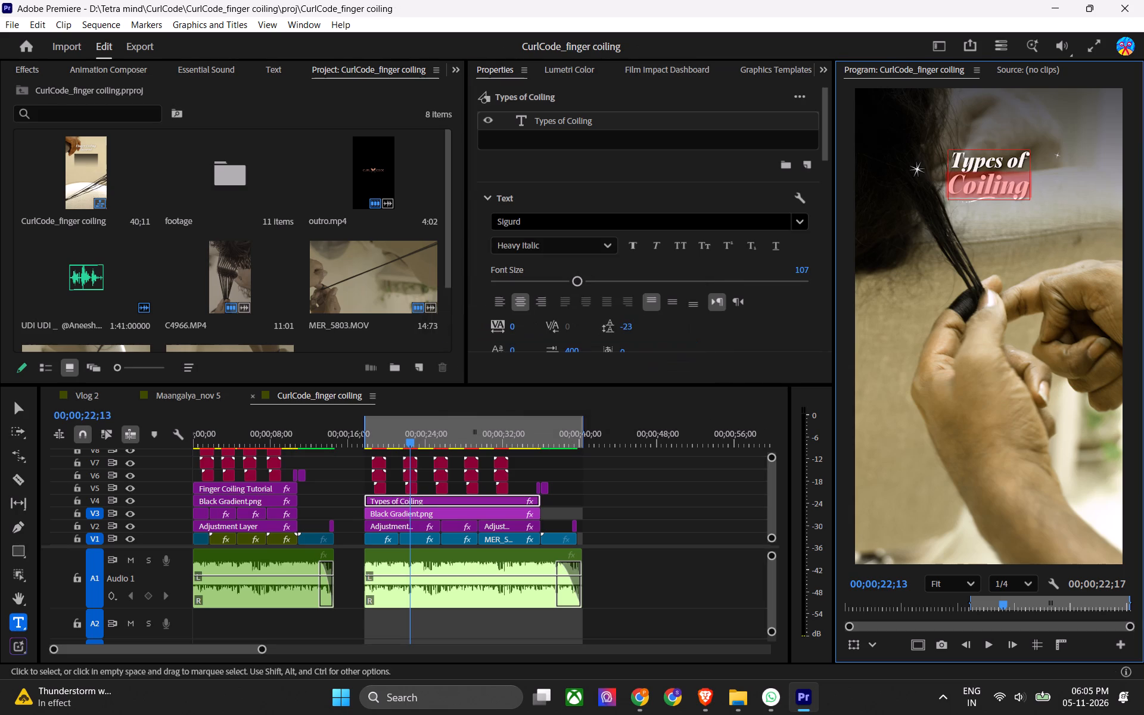
Move the "Types of Coiling" title clip up to a Y position of 520.6 and save the project.
drag(605, 138, 604, 145)
ctrl+drag(685, 242, 667, 250)
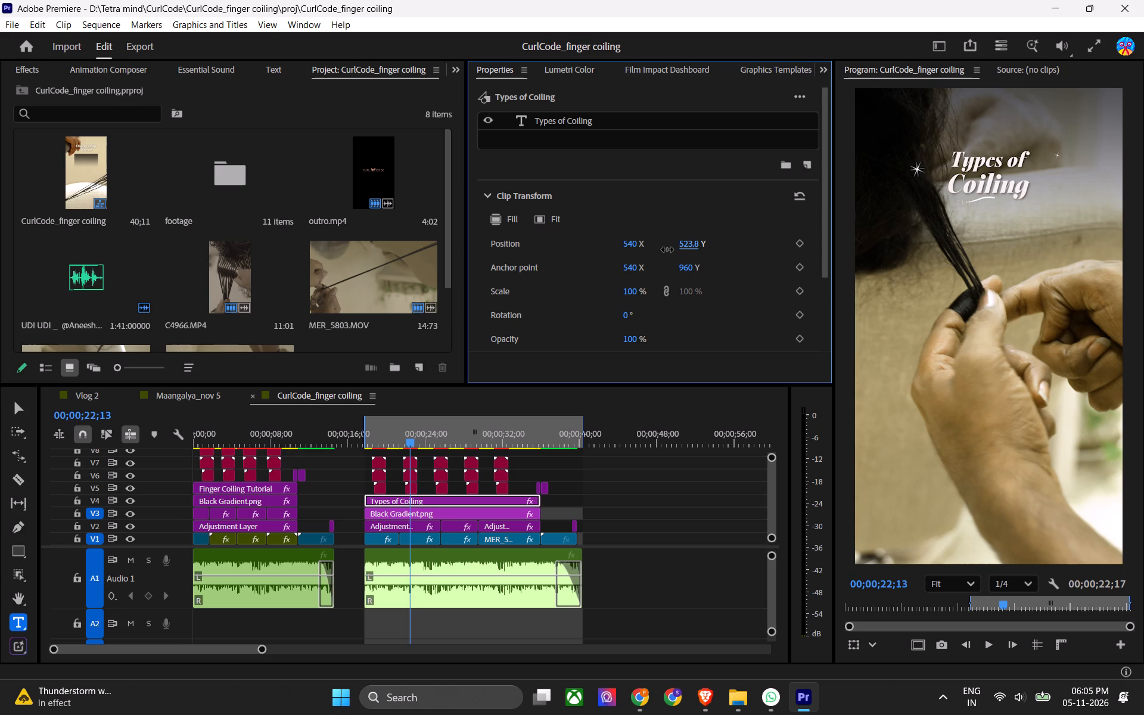
ctrl+drag(667, 250, 651, 255)
key(ctrl+s)
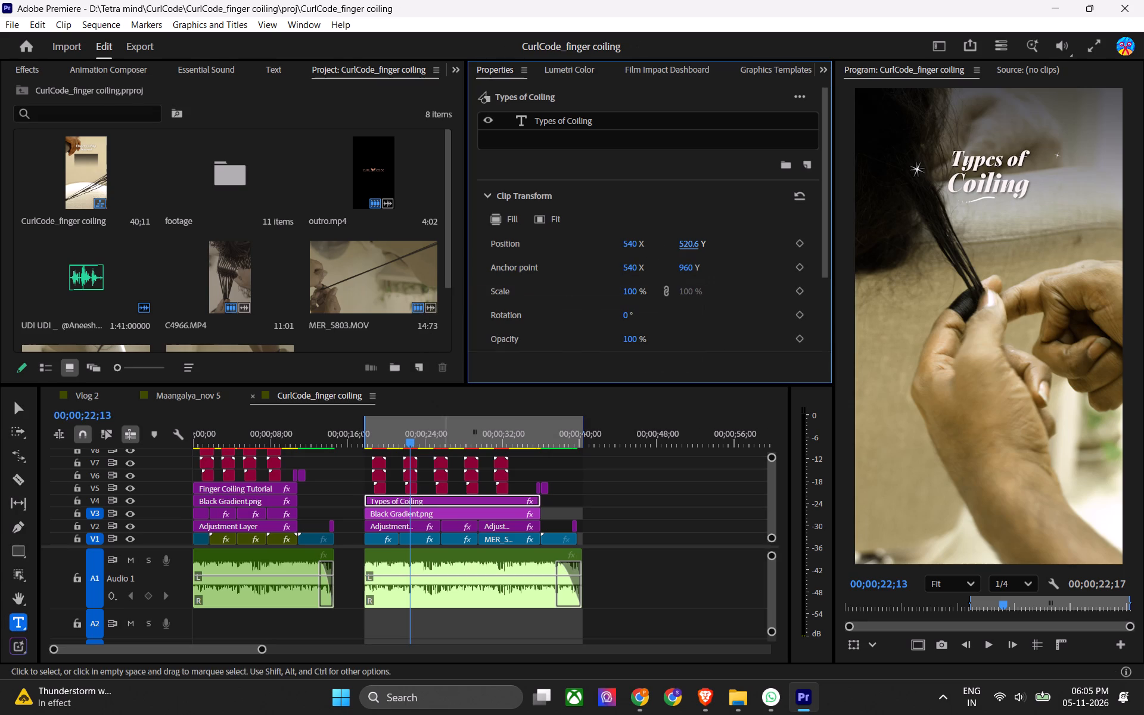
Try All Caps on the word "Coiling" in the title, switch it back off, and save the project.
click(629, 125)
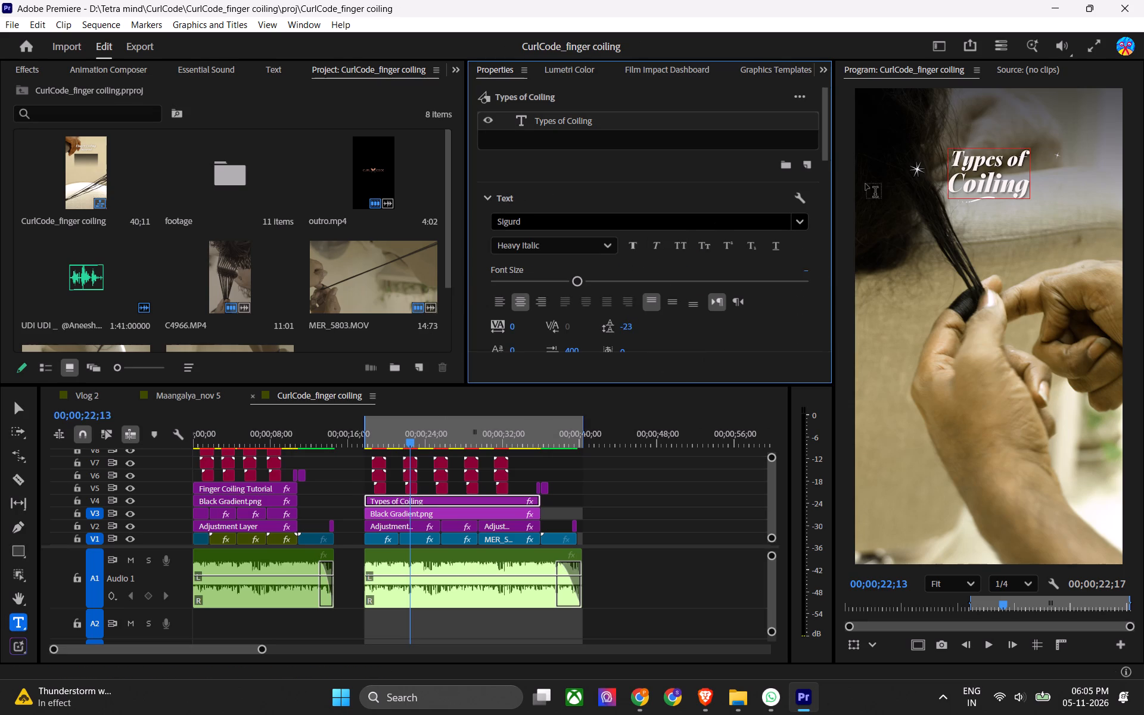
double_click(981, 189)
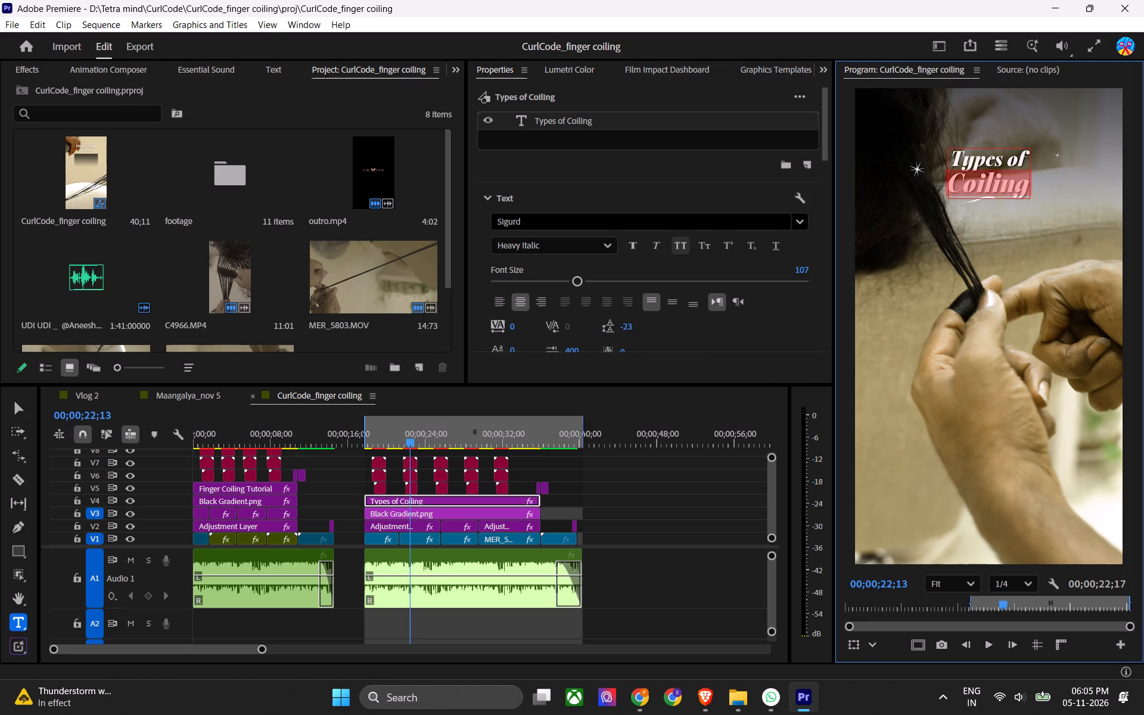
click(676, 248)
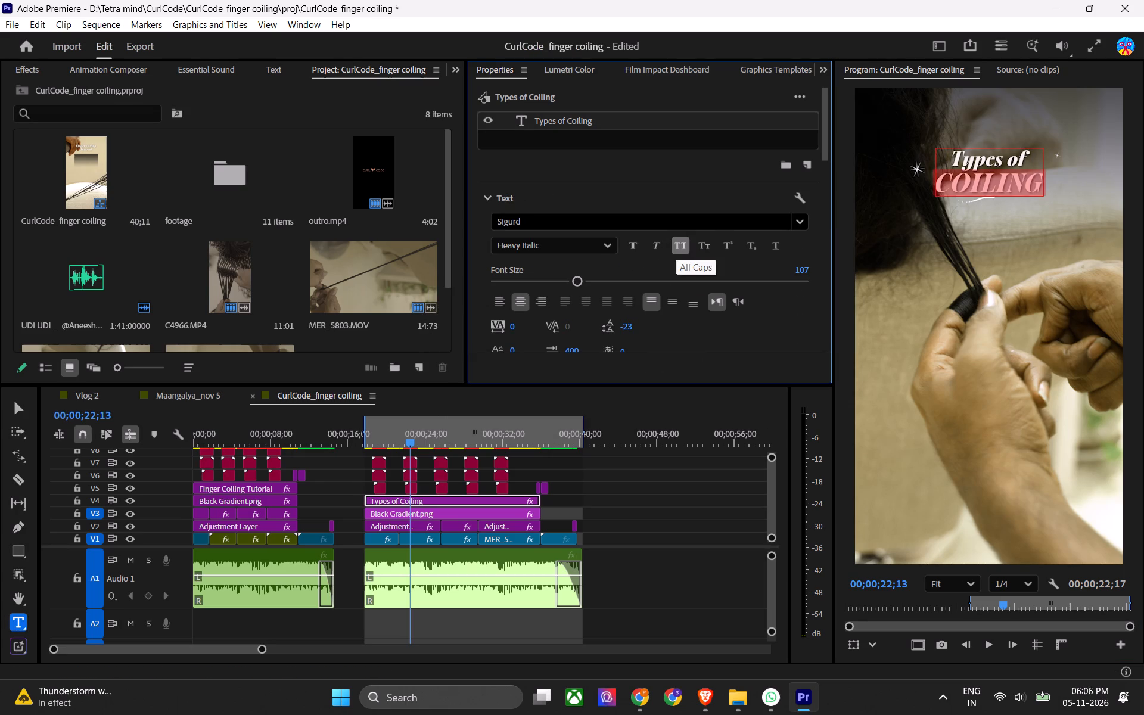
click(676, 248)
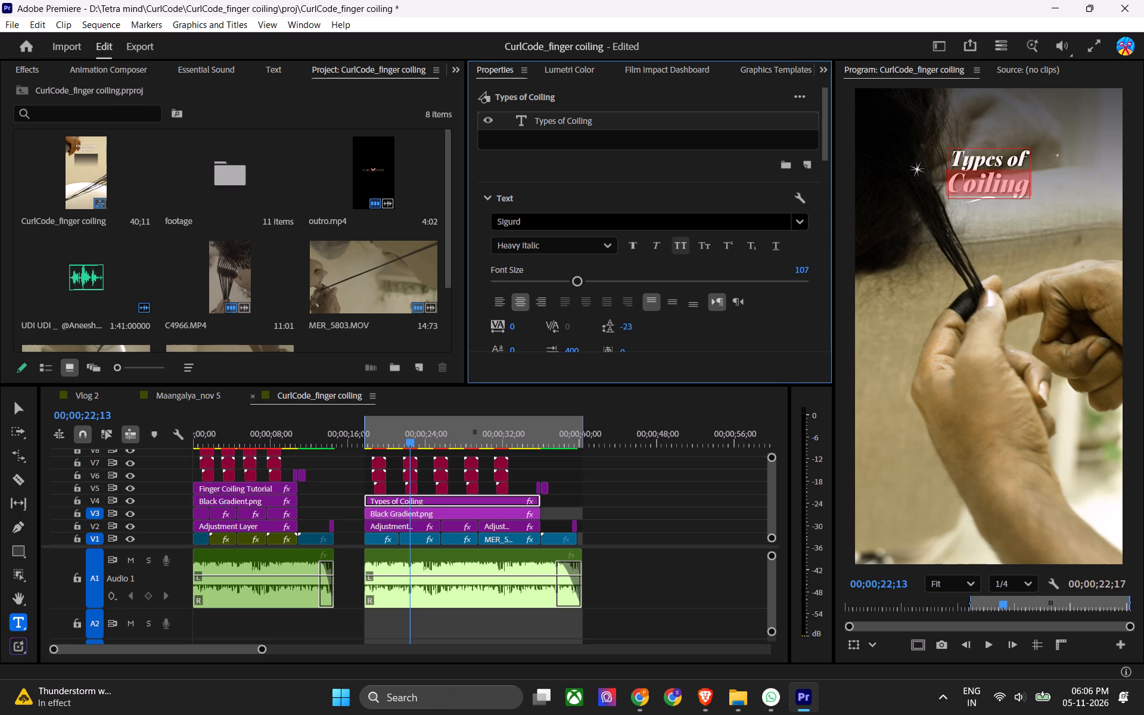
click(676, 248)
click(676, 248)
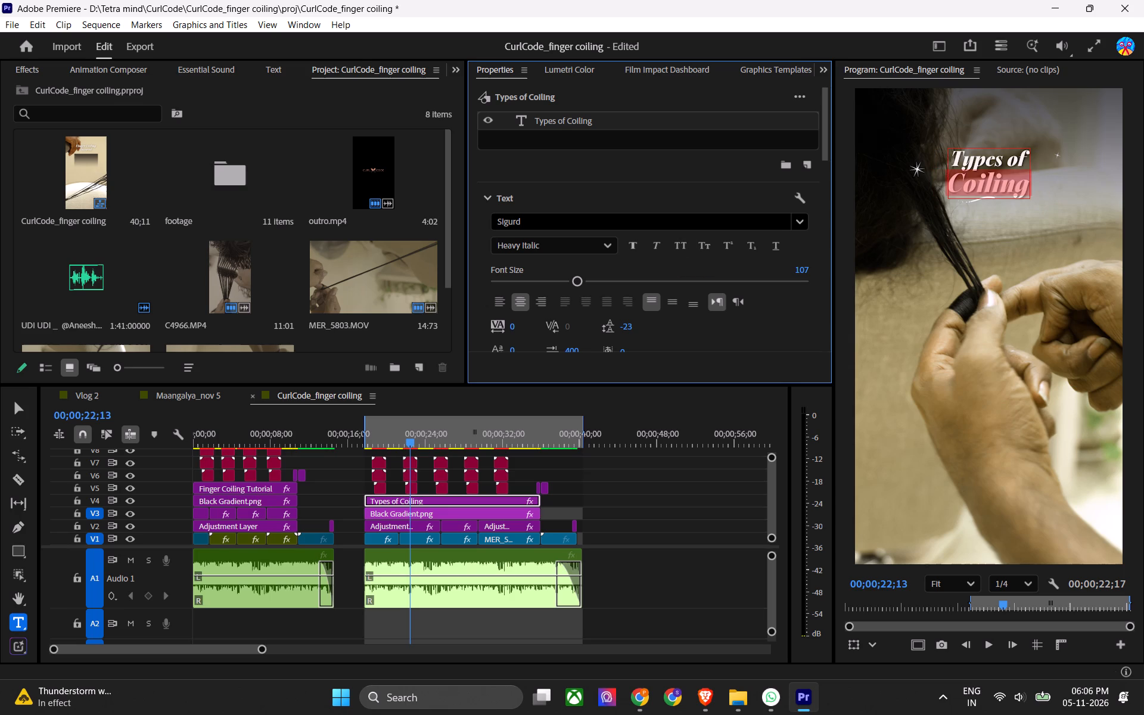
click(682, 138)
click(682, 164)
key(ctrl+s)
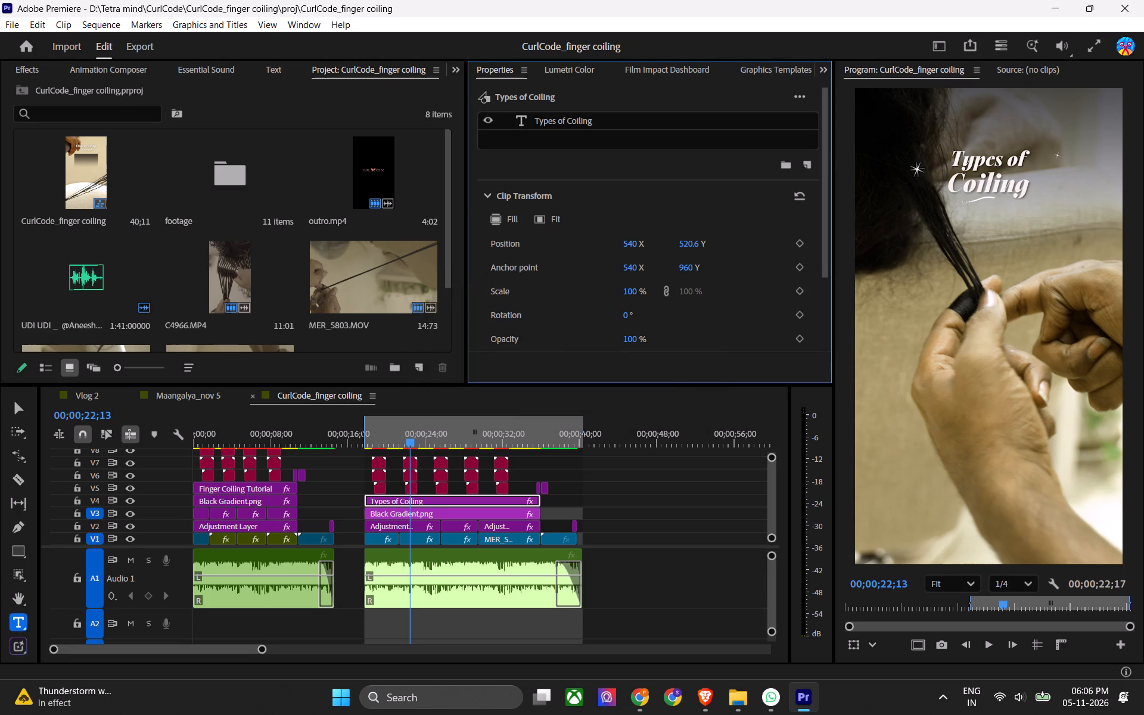
Set the "Types of" line of the title to font size 72 and save the project.
click(611, 114)
triple_click(972, 163)
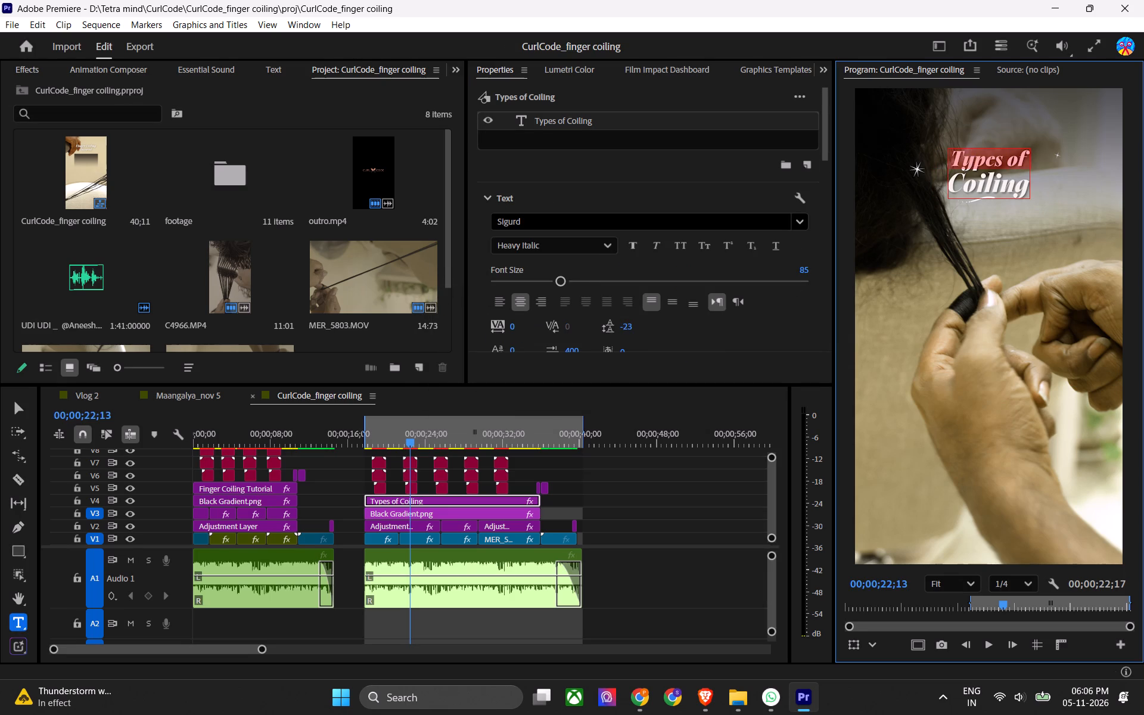
ctrl+drag(803, 268, 713, 279)
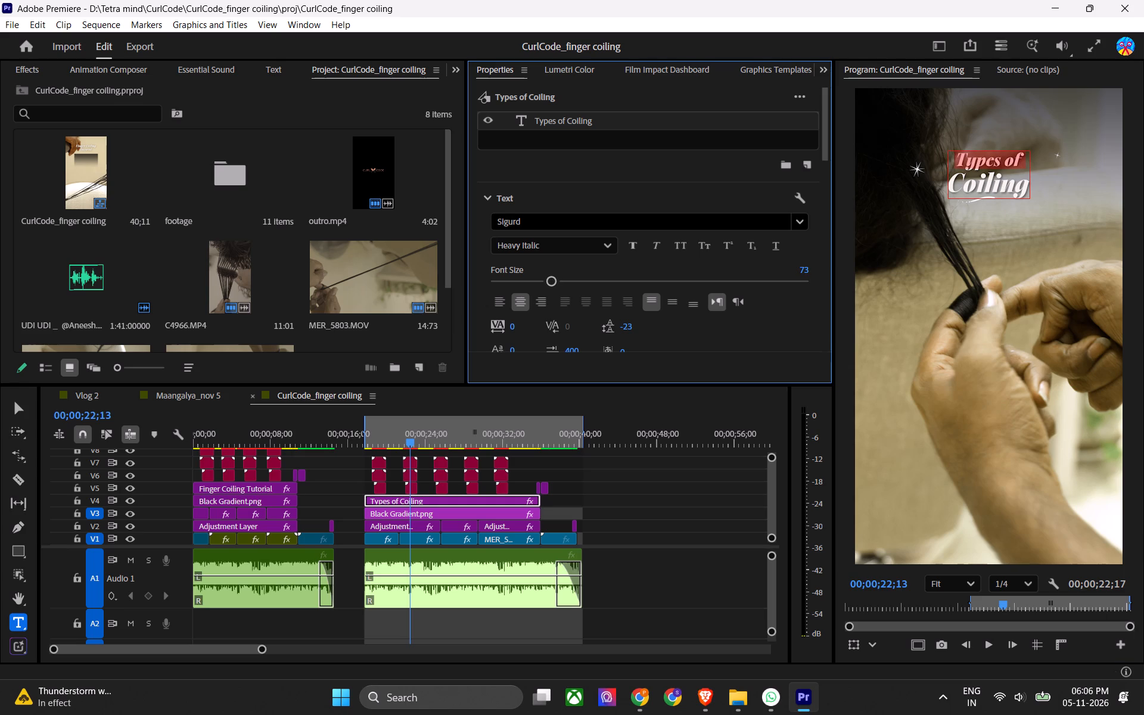
ctrl+drag(713, 279, 707, 282)
key(ctrl+s)
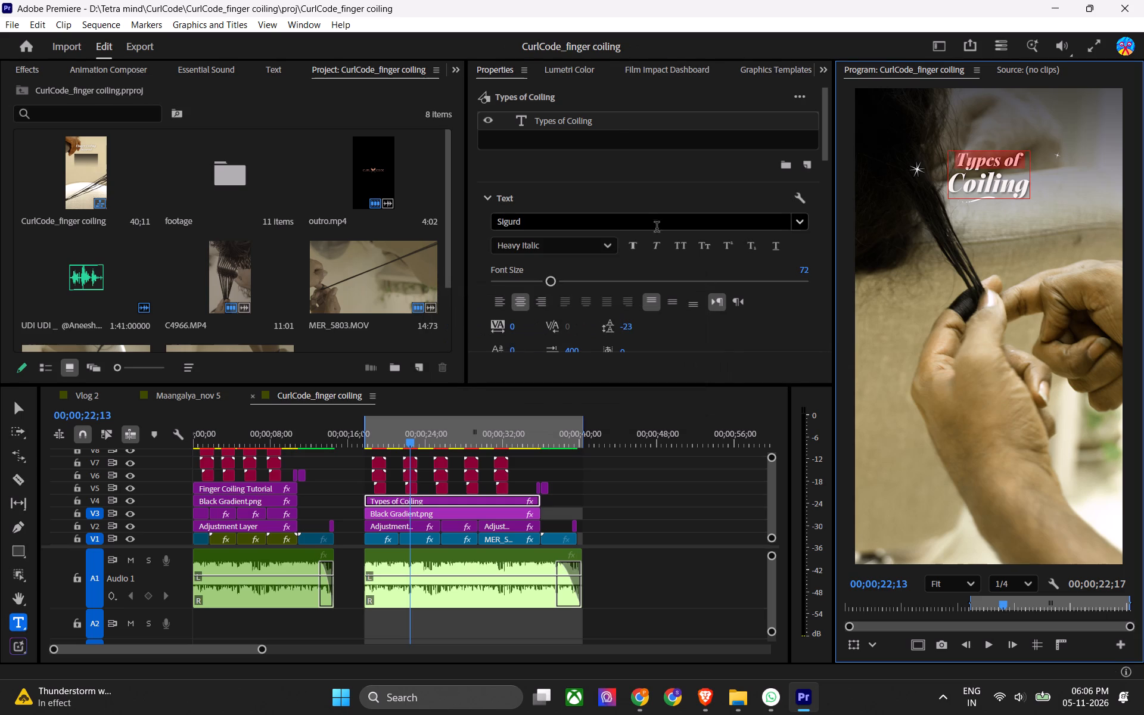
click(676, 141)
click(681, 163)
key(ctrl+s)
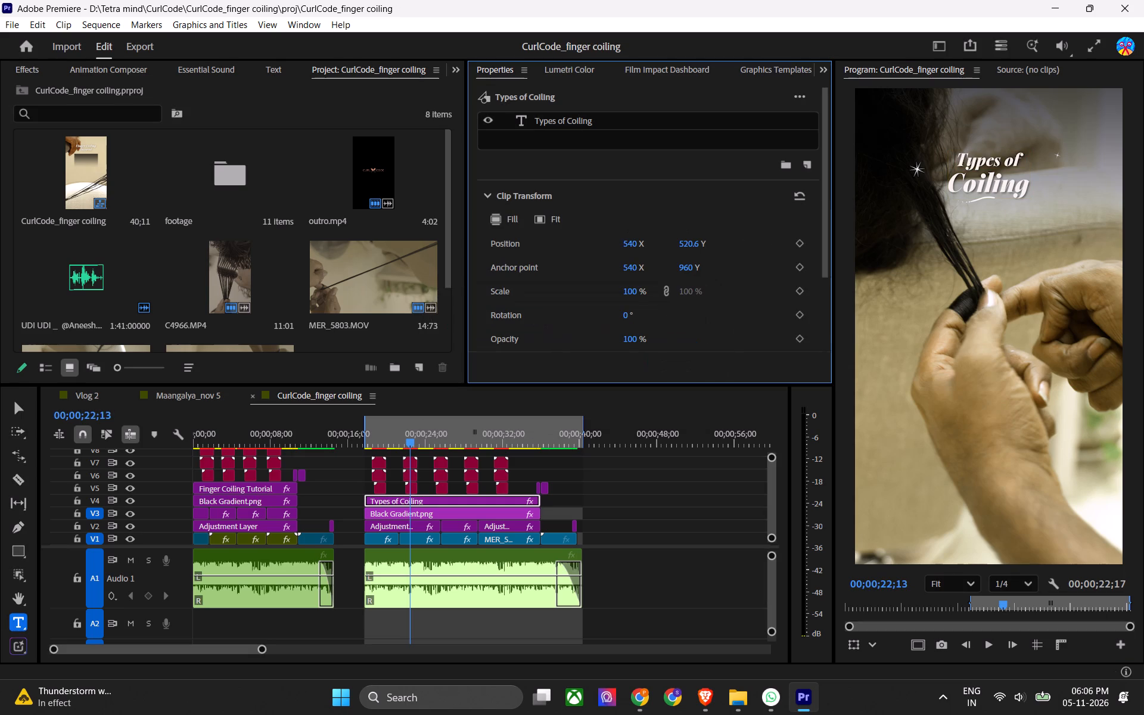
Set the leading of the whole "Types of Coiling" title to -25 and save the project.
click(652, 113)
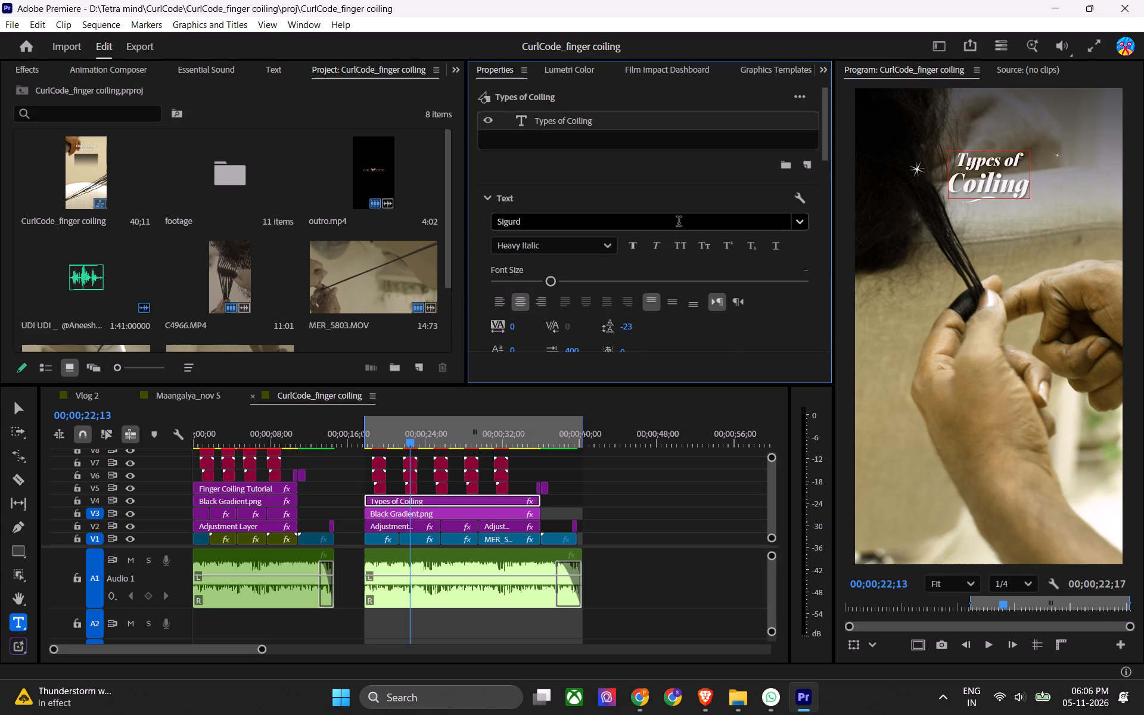
ctrl+drag(639, 327, 634, 327)
ctrl+drag(635, 320, 626, 323)
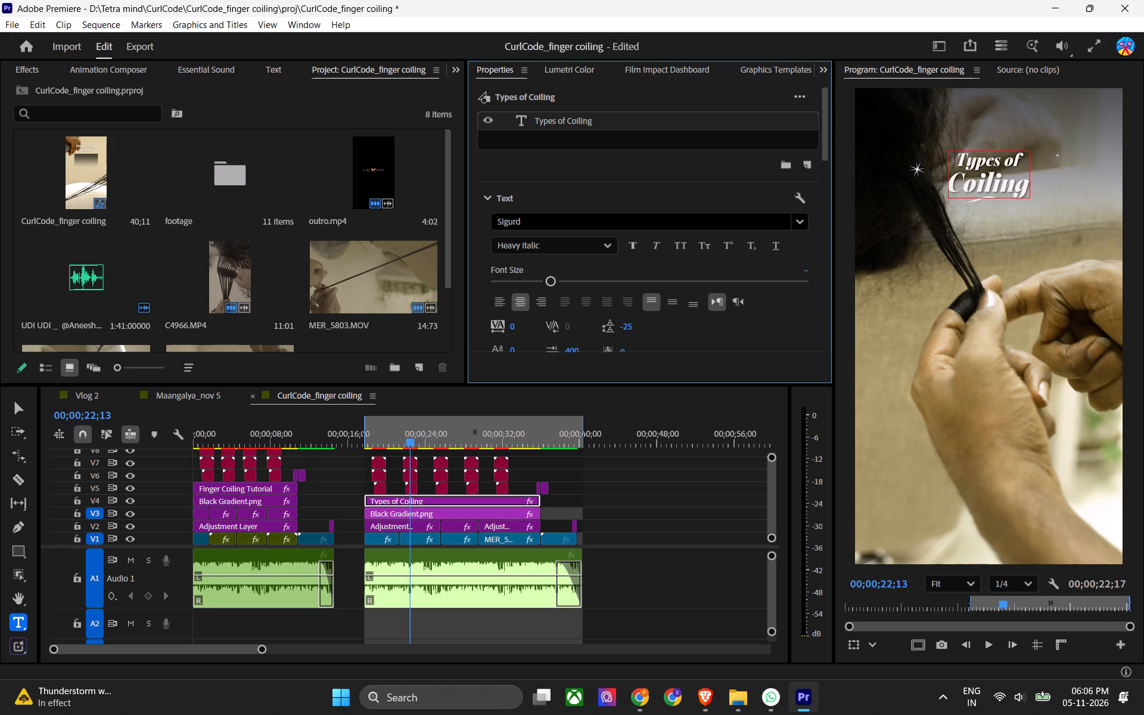
ctrl+drag(626, 323, 625, 324)
key(ctrl+s)
Play the second cut from its start at 00;00;17;24 to 00;00;20;18 to check the new title over the footage.
click(372, 443)
key(Up)
key(ctrl+s)
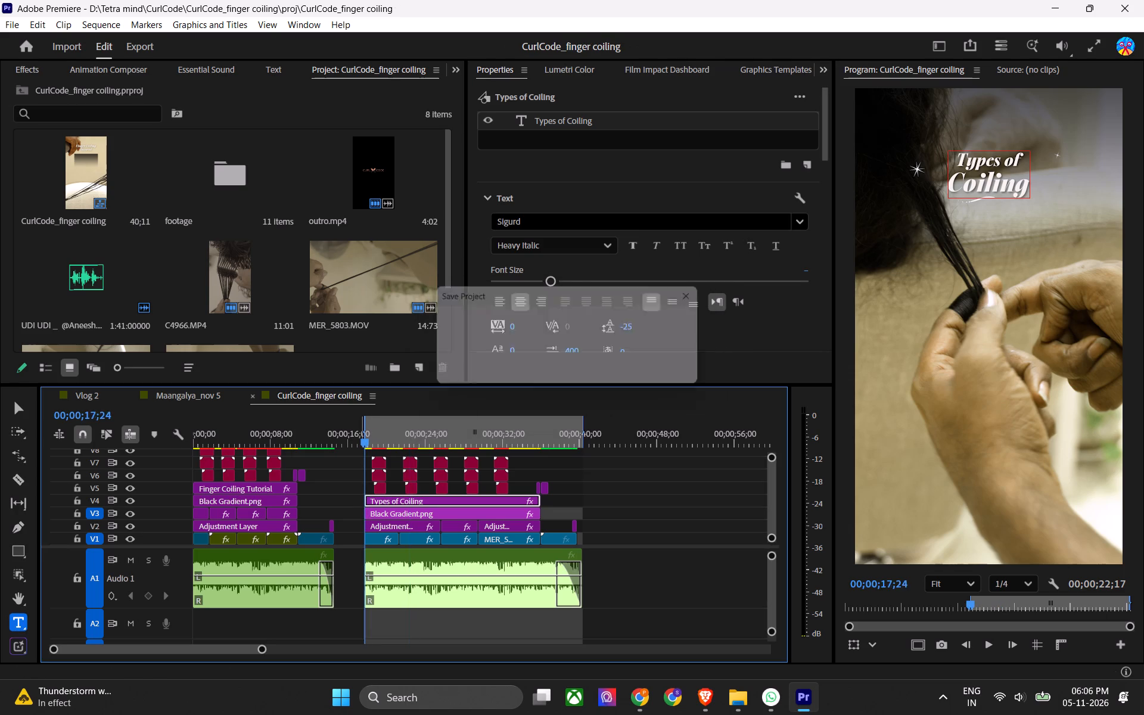
key(space)
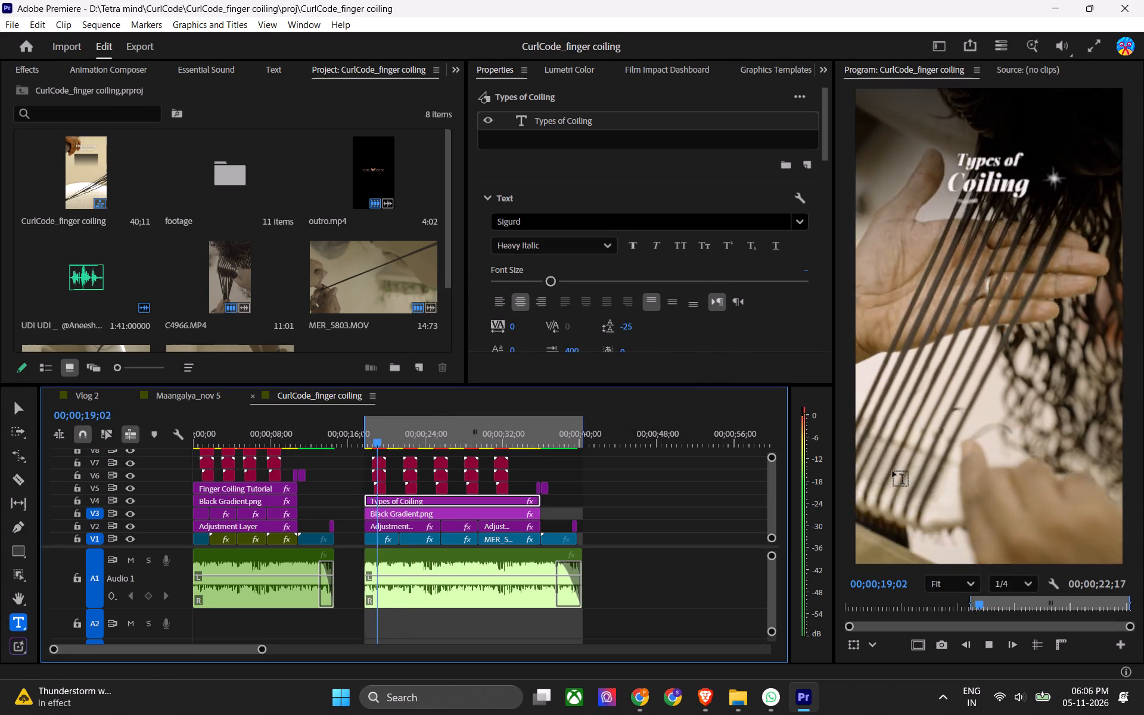
key(space)
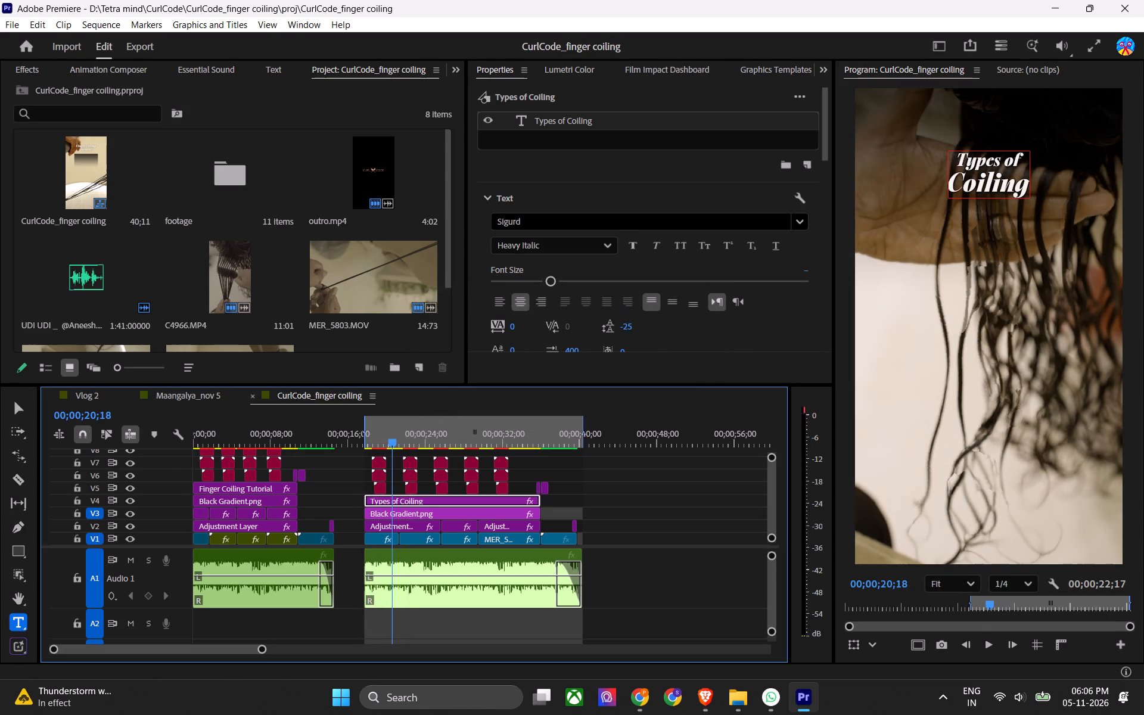
Apply All Caps to the word "Coiling" in the second cut's title and save the project.
alt+scroll(403, 503, up, 4)
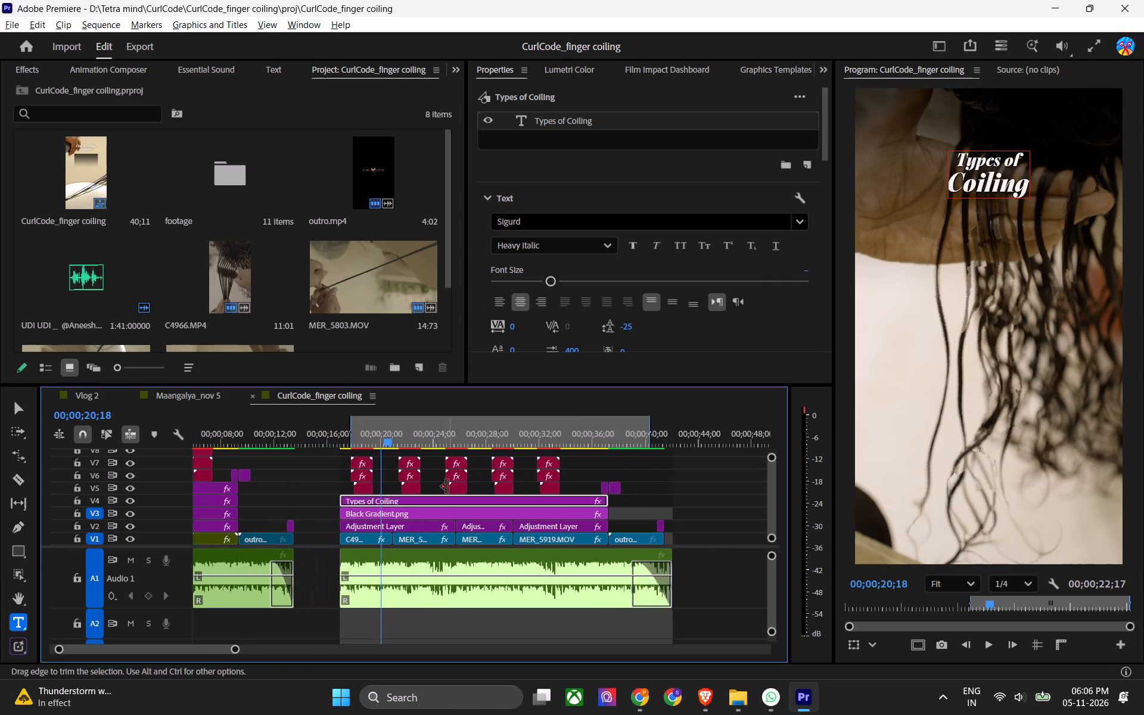
alt+scroll(447, 487, up, 2)
key(ctrl+s)
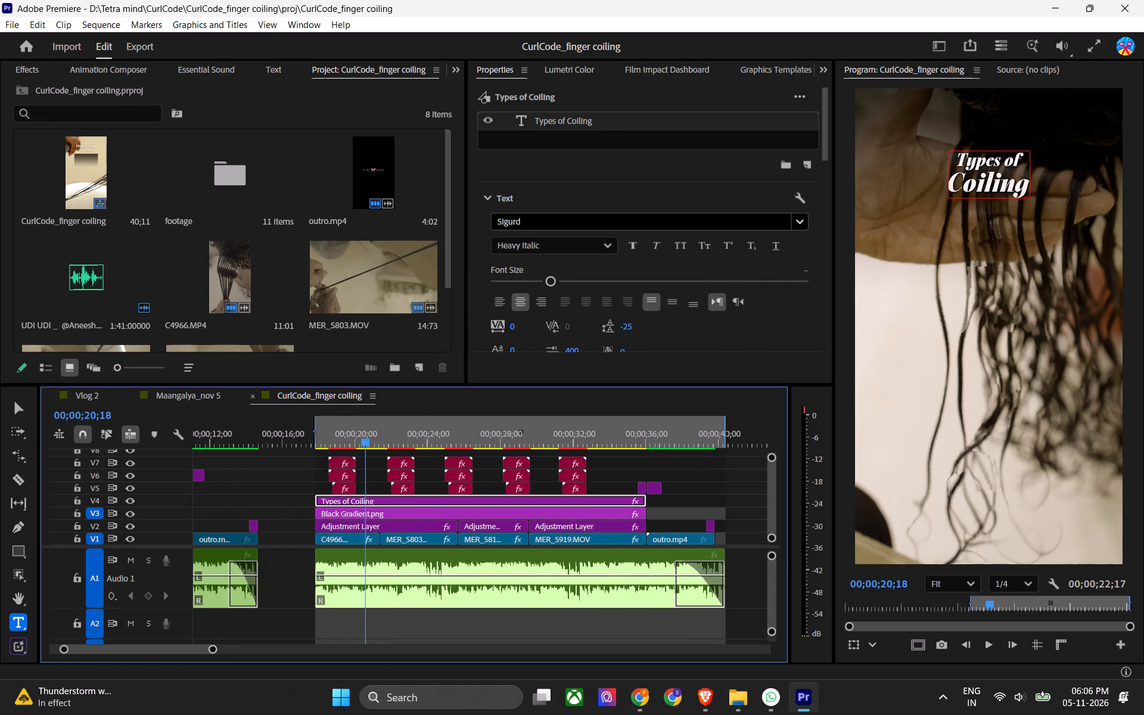
click(596, 127)
double_click(988, 184)
click(988, 184)
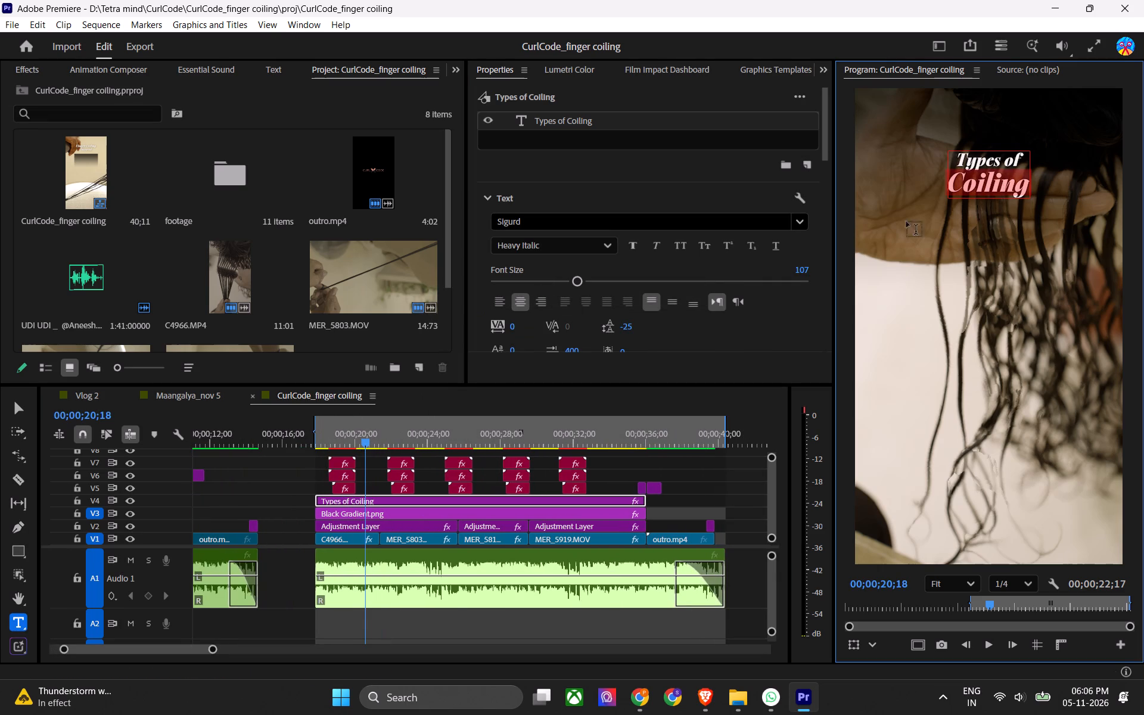
click(684, 247)
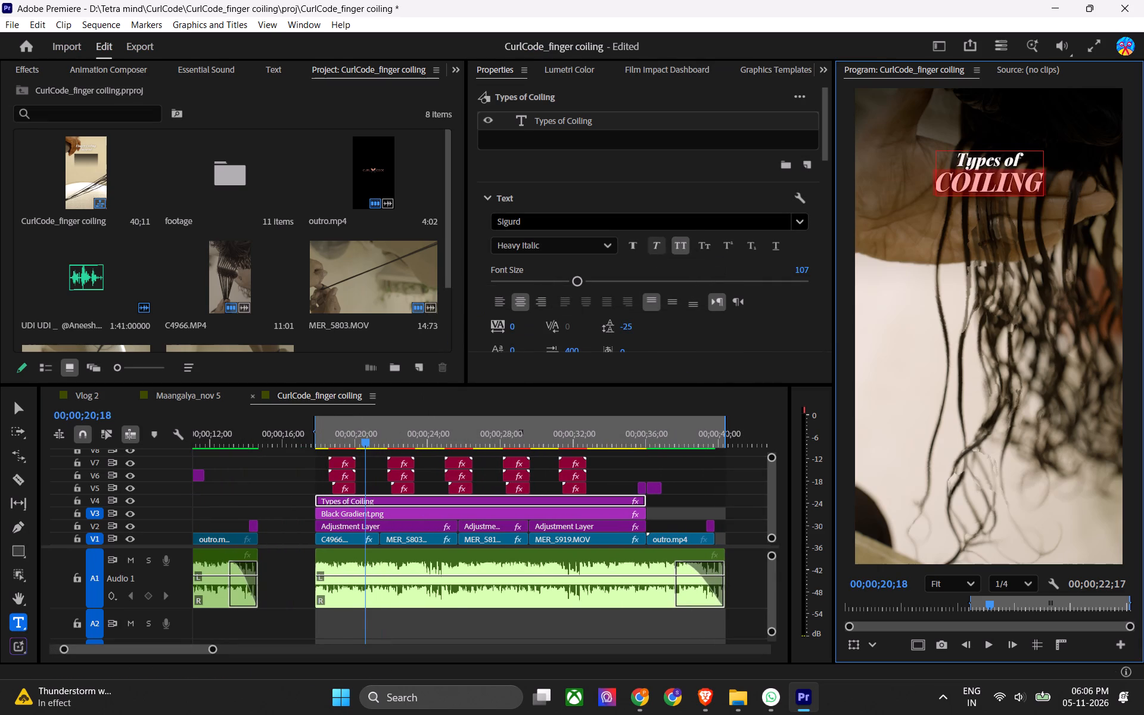
key(ctrl+s)
Set the leading of the "COILING" line in the title to -16 and save the project.
ctrl+drag(624, 326, 632, 330)
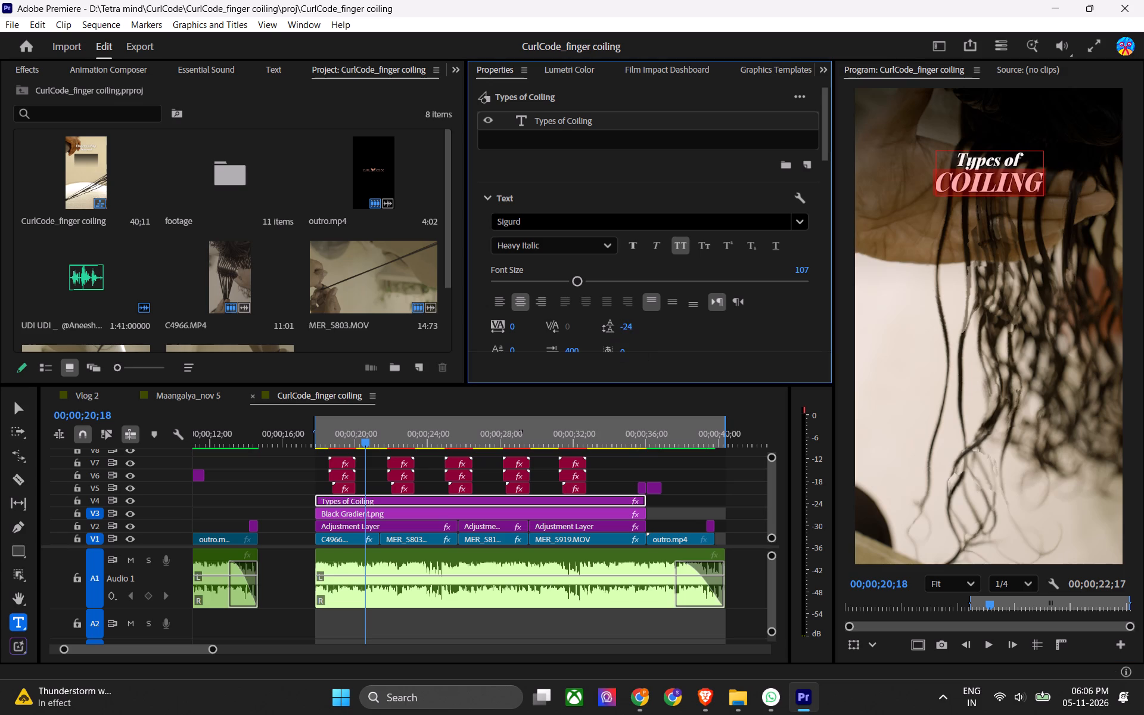
ctrl+drag(632, 330, 700, 325)
key(ctrl+s)
Set the "Types of" line of the title to font size 65 and save the project.
triple_click(980, 159)
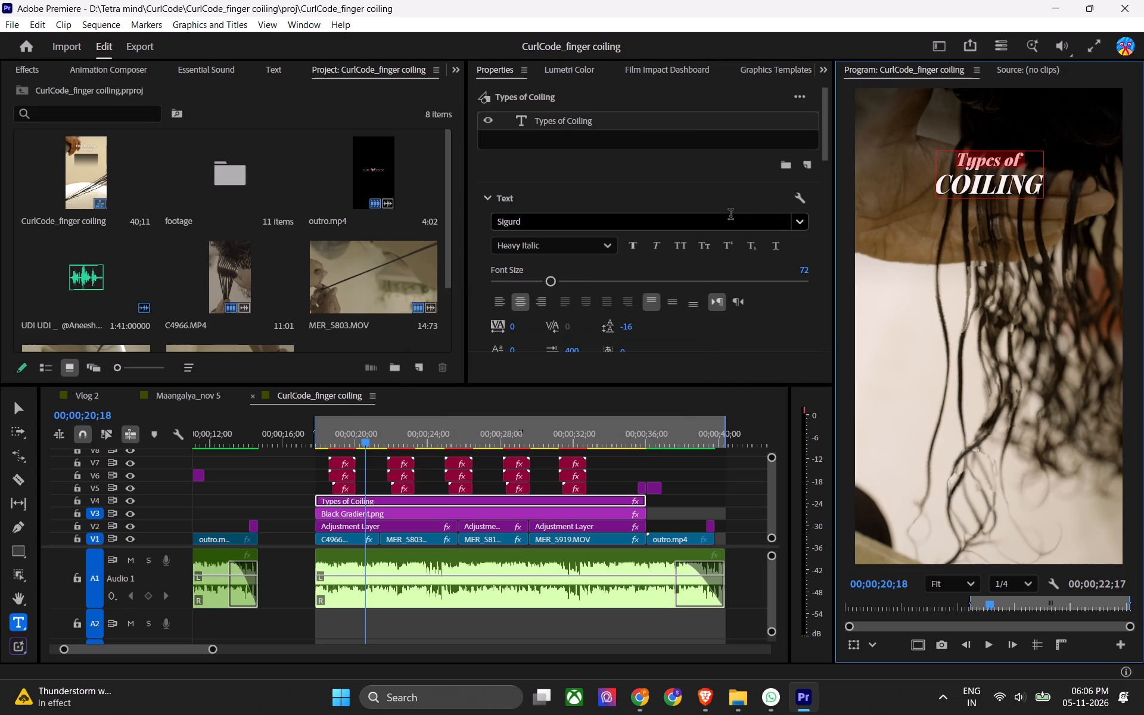
click(797, 268)
text(65)
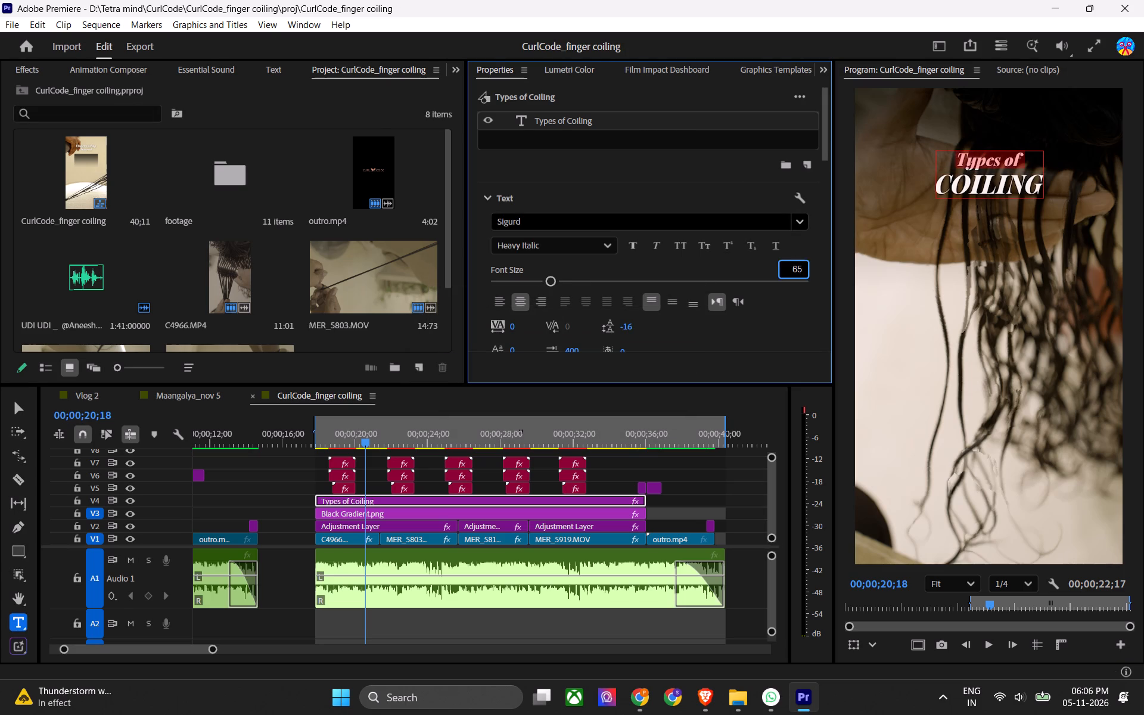
key(Return)
key(ctrl+s)
click(670, 134)
click(663, 182)
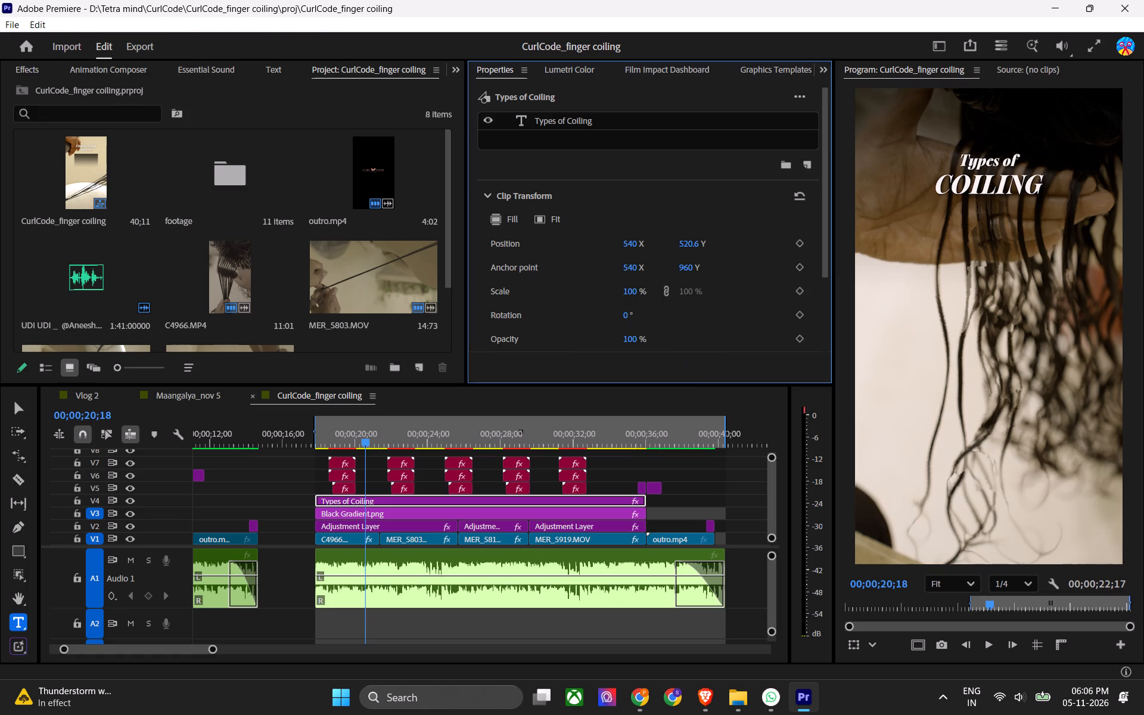
key(ctrl+s)
Identify the sparkle made by the first Glitter 10 clip on V6 and set its X position to 111.
drag(358, 437, 341, 444)
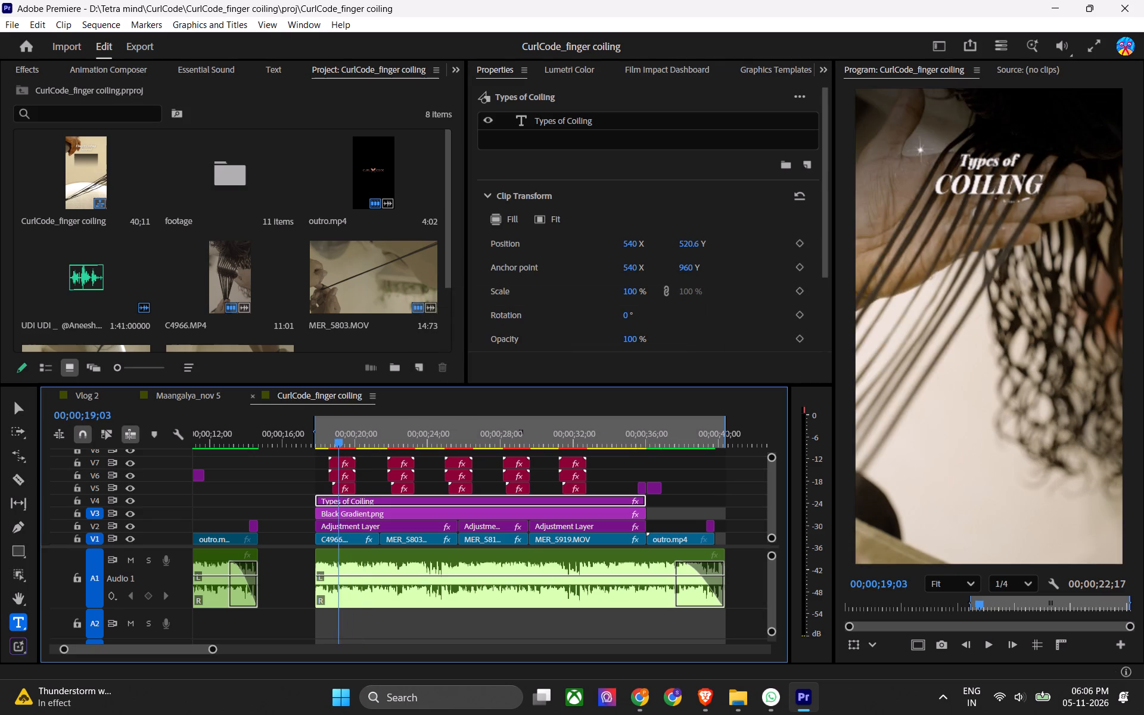
drag(341, 444, 337, 446)
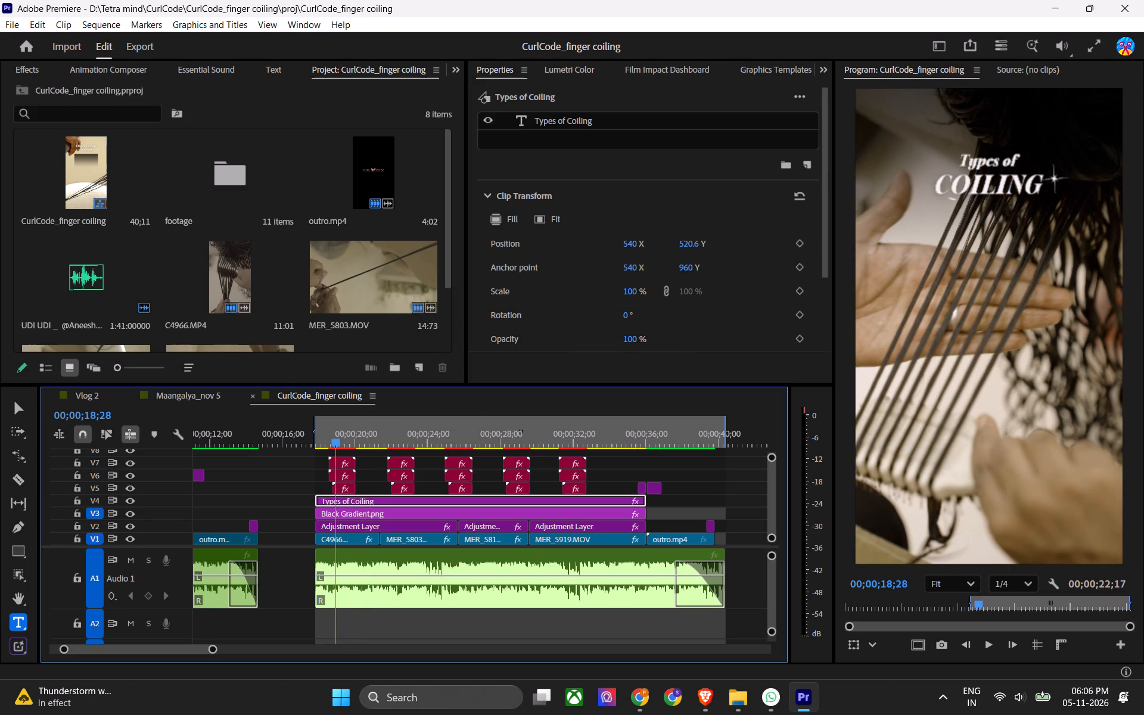
drag(337, 446, 344, 446)
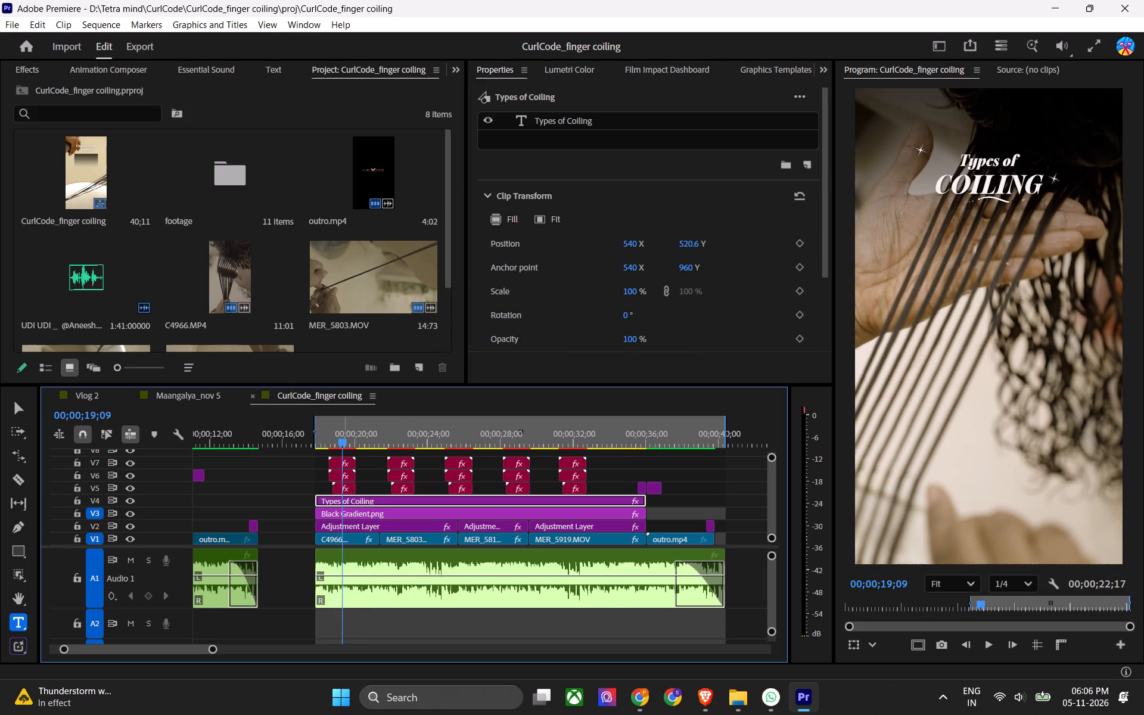
click(340, 476)
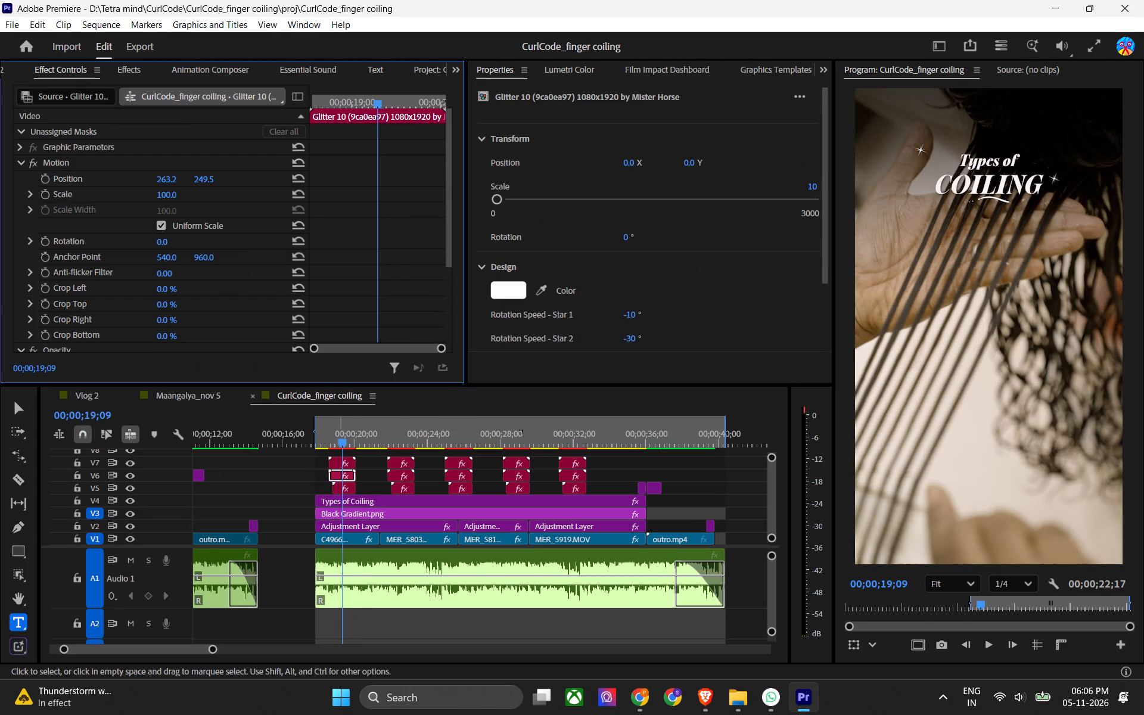
click(126, 476)
click(126, 476)
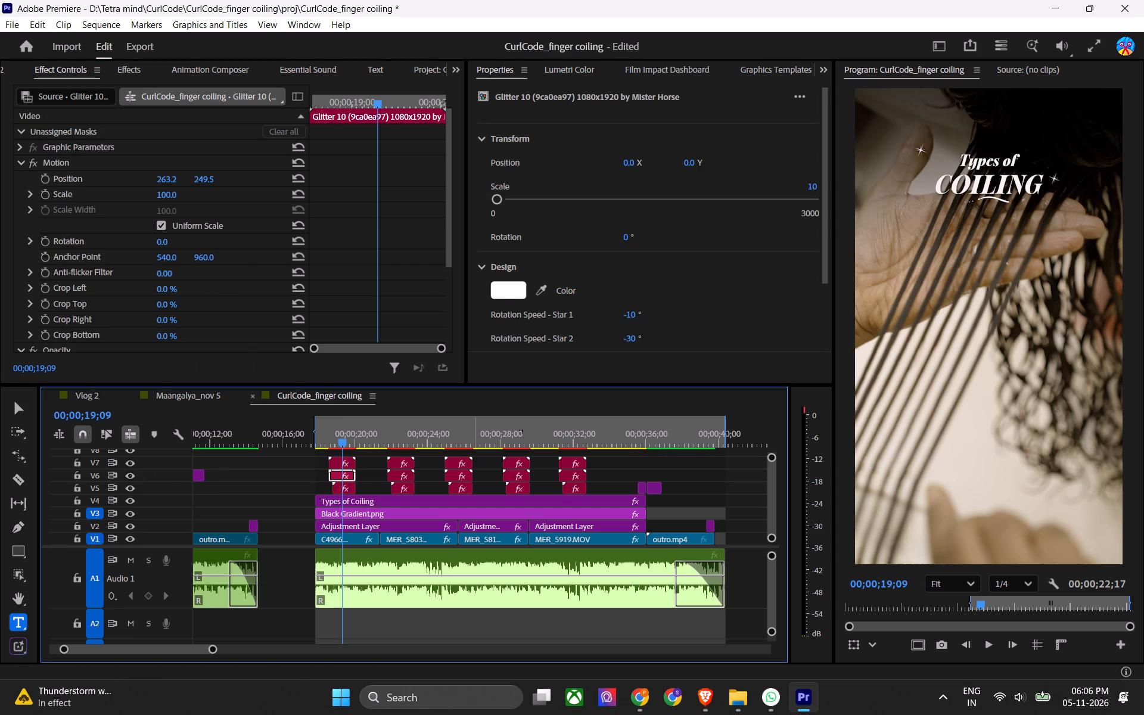
drag(625, 165, 732, 176)
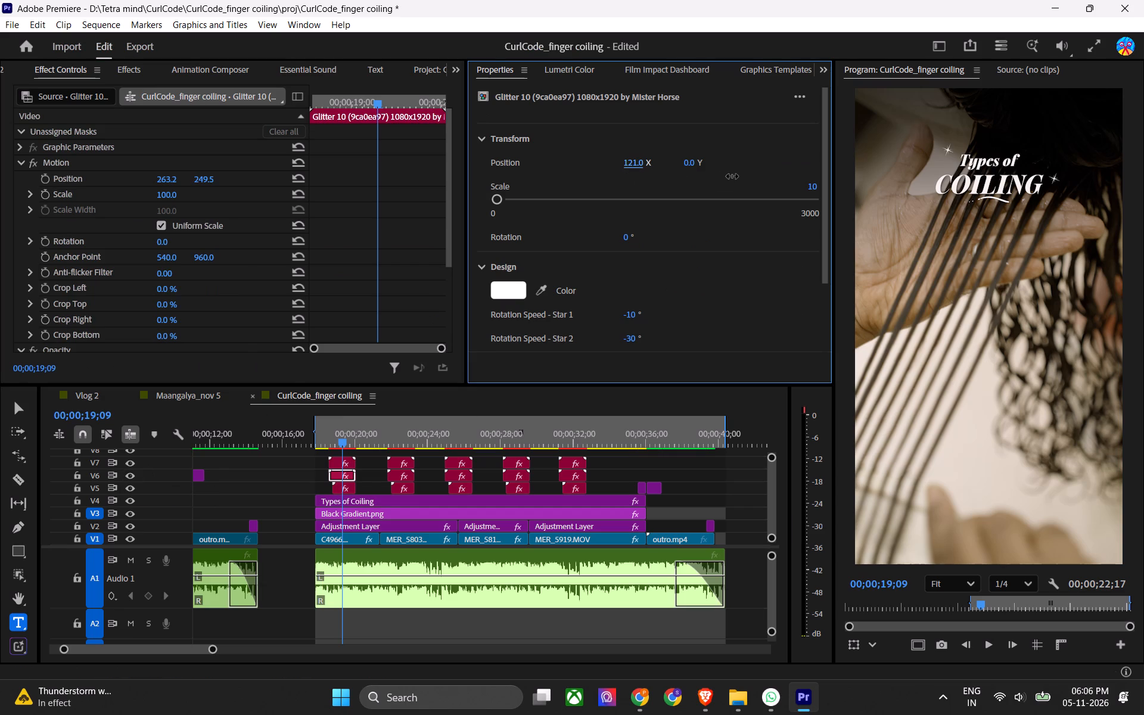
drag(732, 176, 720, 179)
click(641, 158)
text(111)
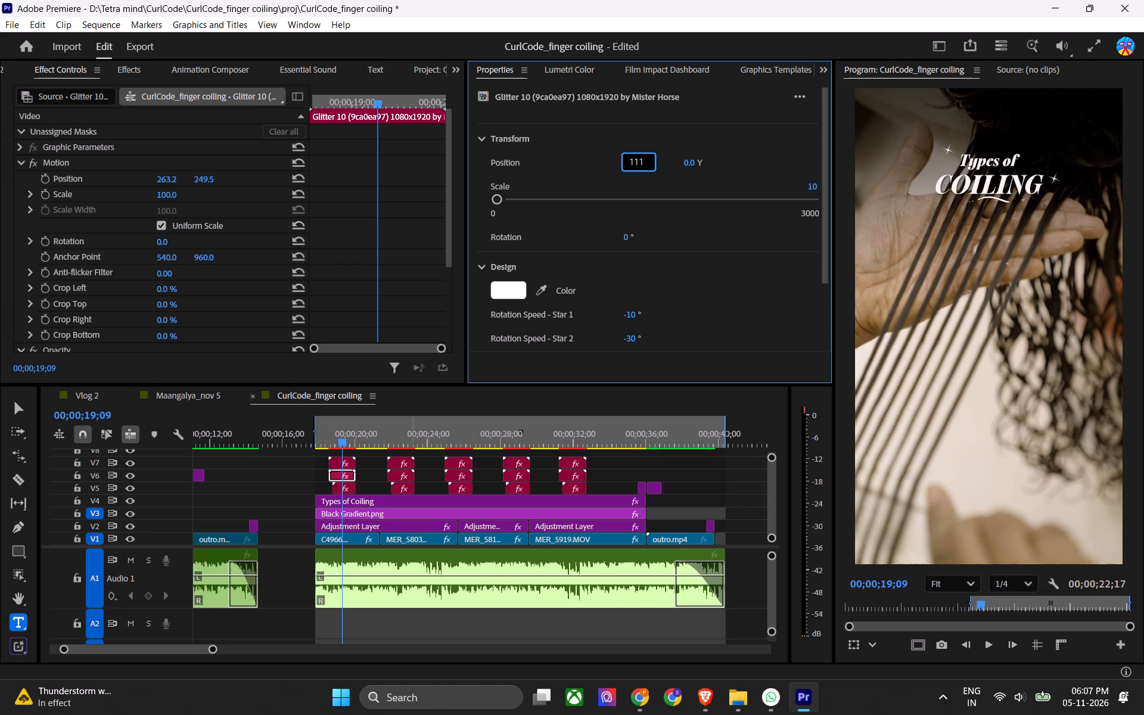
Set the X position of the second and third Glitter 10 clips on V6 to 111.
click(399, 475)
click(626, 163)
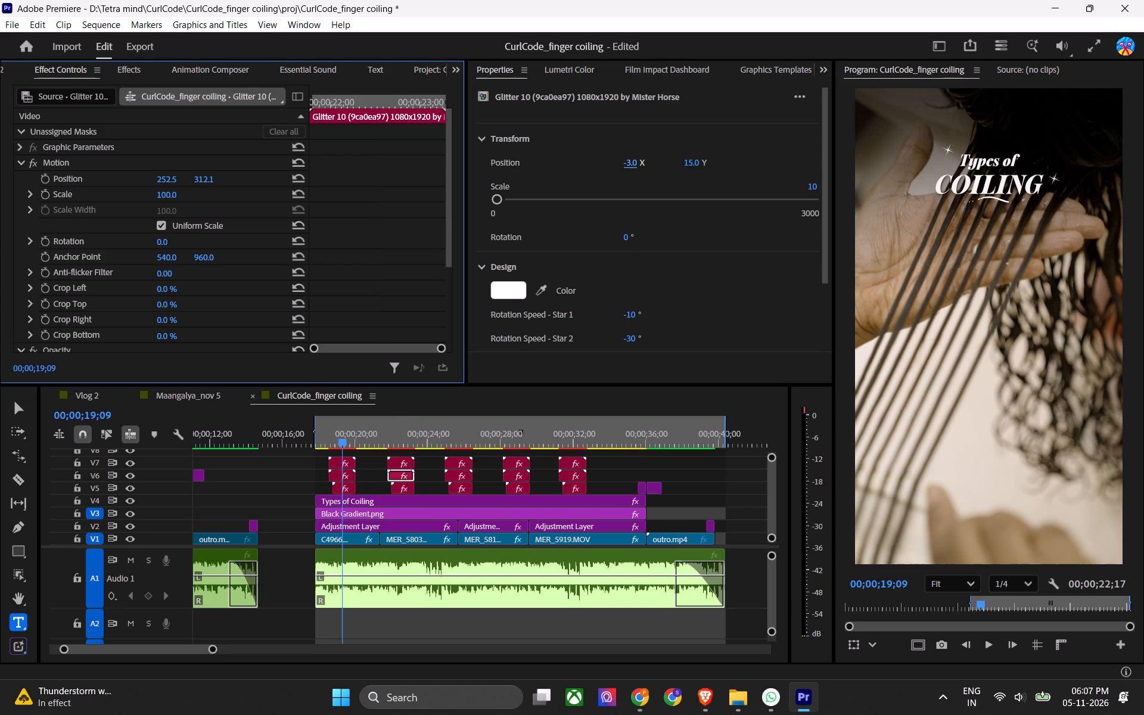
text(111)
key(Return)
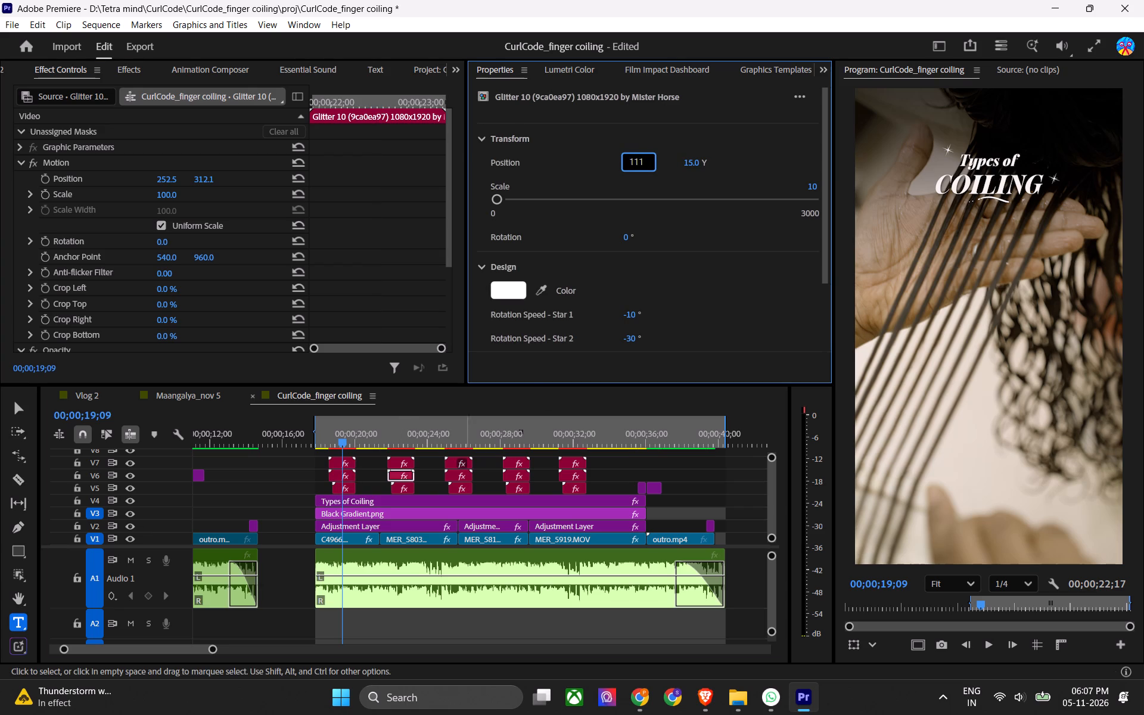
click(455, 475)
click(626, 154)
text(111)
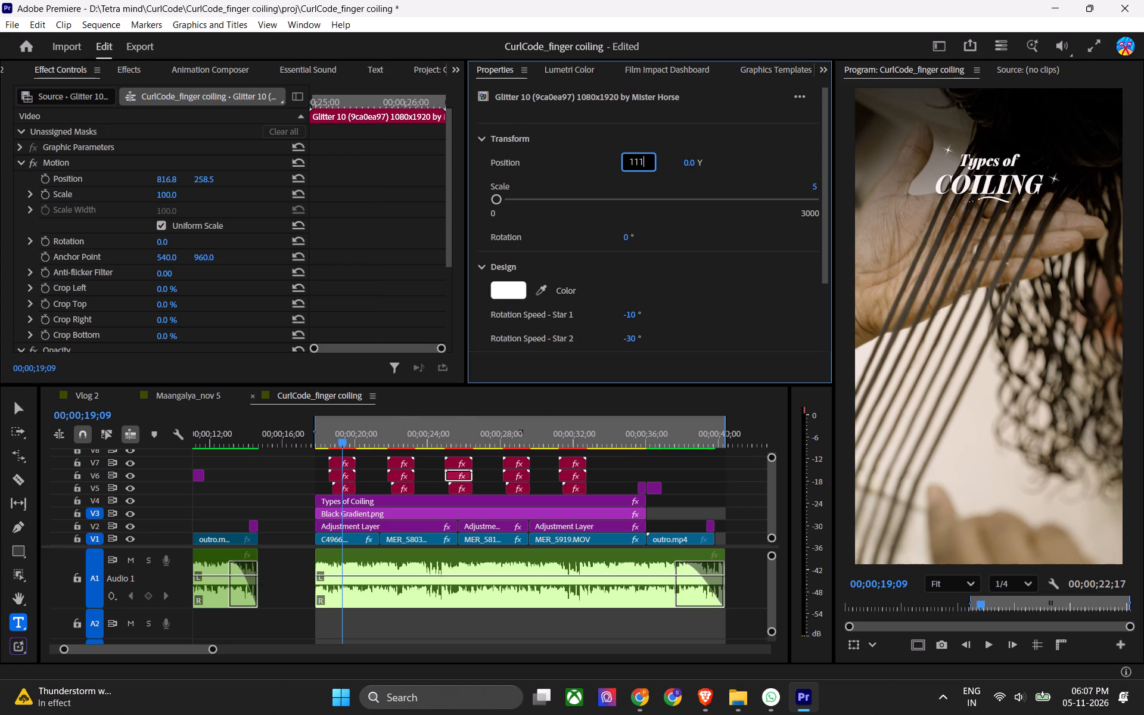
key(Return)
Set the X position of the fourth and fifth Glitter 10 clips on V6 to 111 and save the project.
click(508, 478)
click(514, 472)
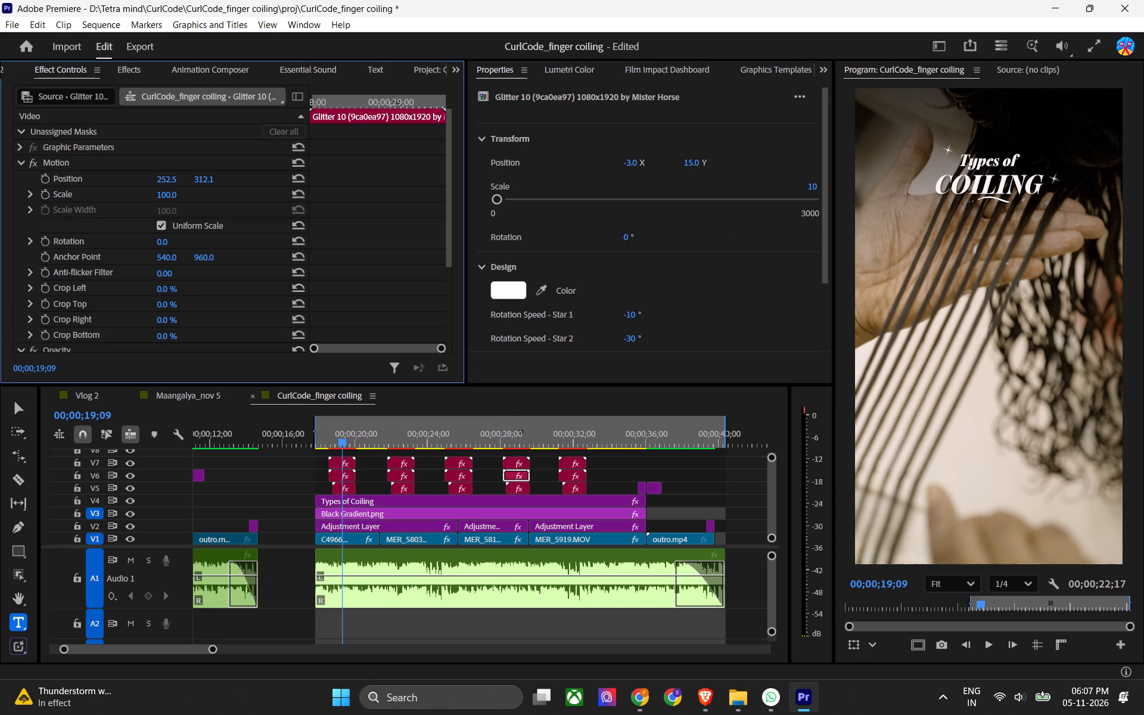
click(629, 166)
text(111)
key(Return)
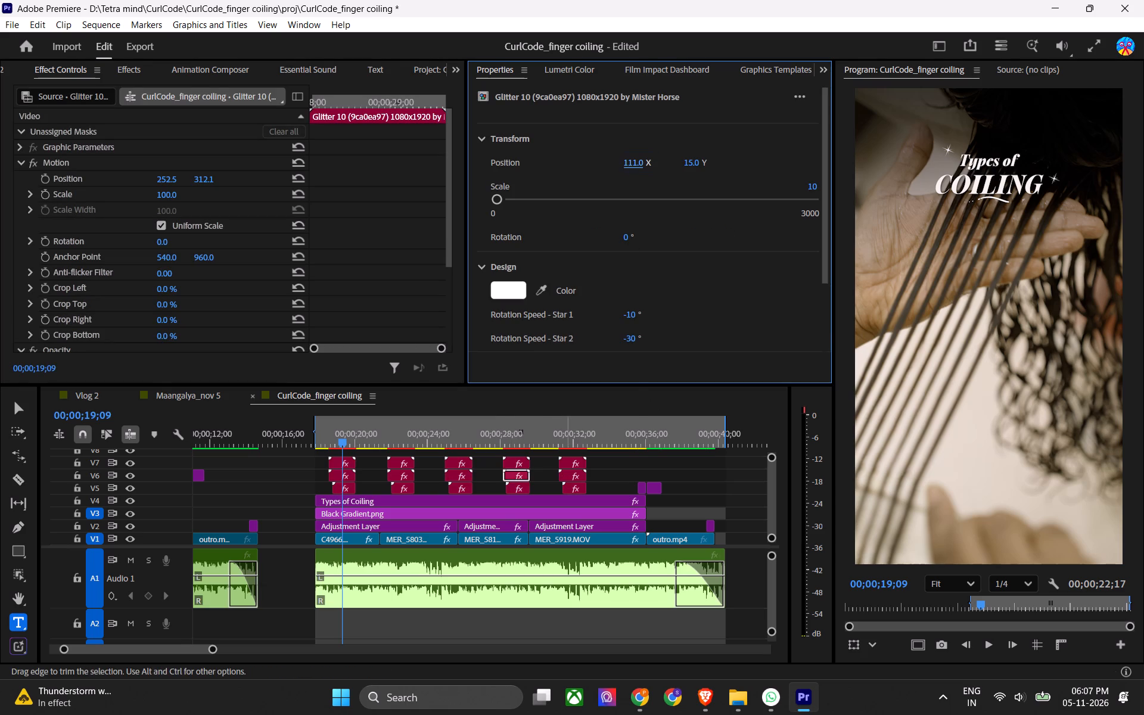
click(565, 477)
click(632, 163)
text(111)
key(Return)
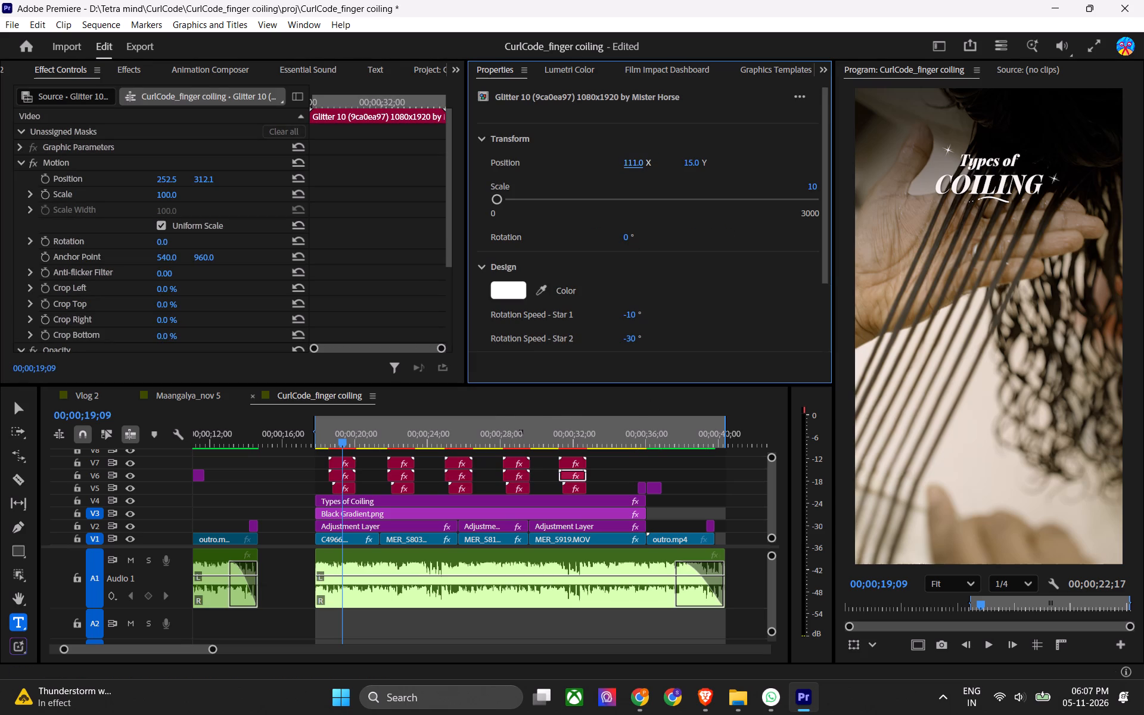
key(ctrl+s)
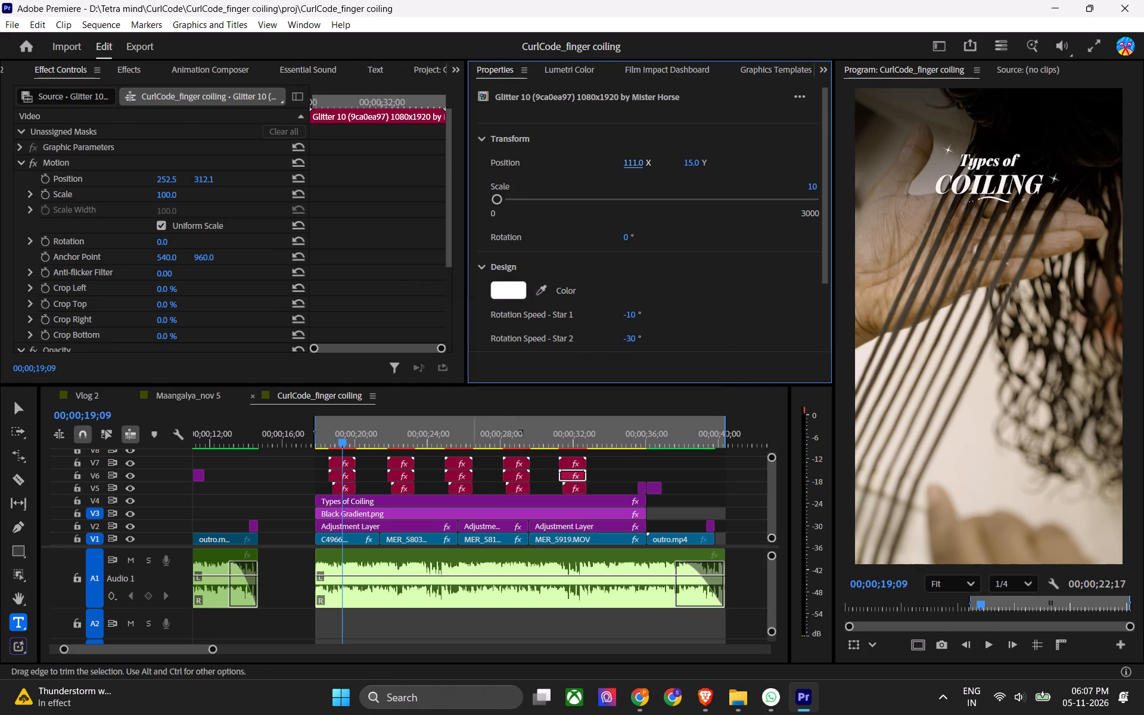
Raise the "Types of Coiling" title clip by setting its Y position to 508.5.
click(498, 493)
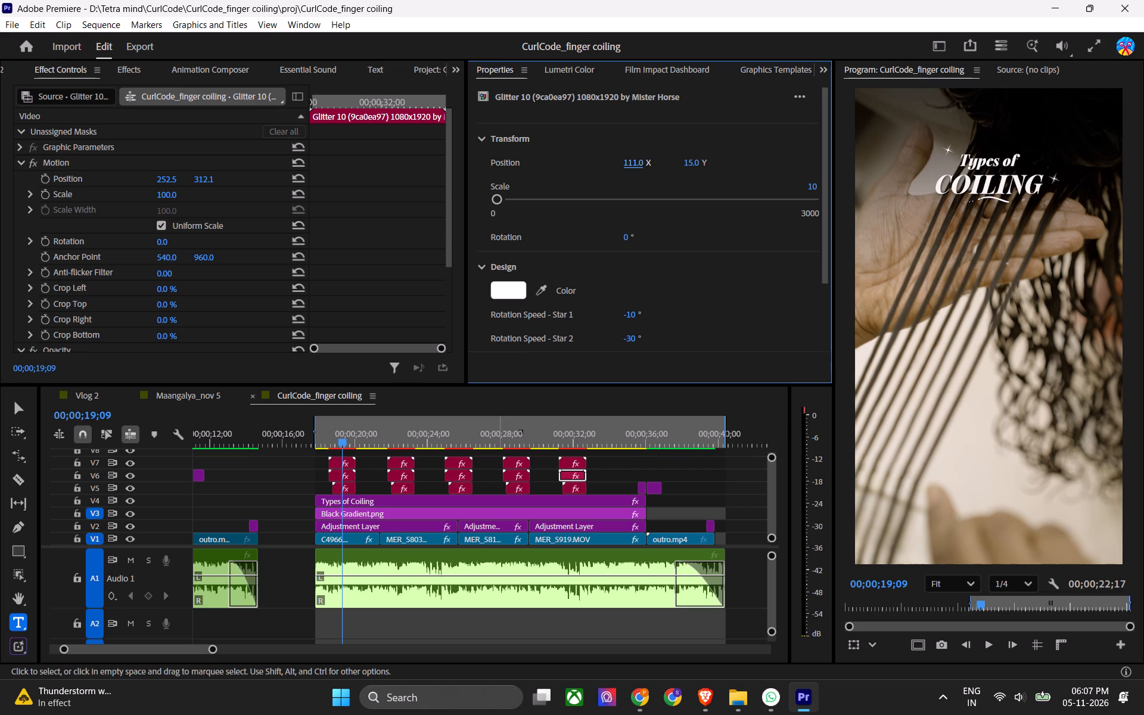
click(497, 497)
ctrl+drag(687, 243, 666, 248)
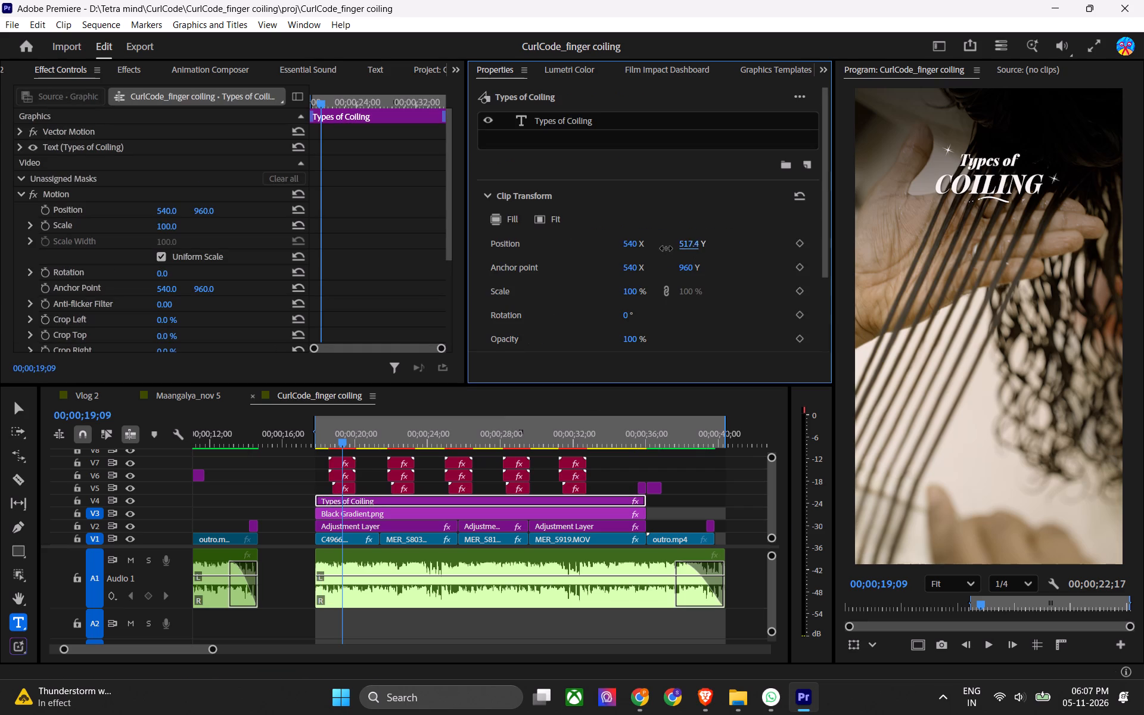
ctrl+drag(666, 248, 615, 264)
Play the second cut to 00;00;26;08, then review the sparkles around the title between 00;00;18;07 and 00;00;23;12.
key(space)
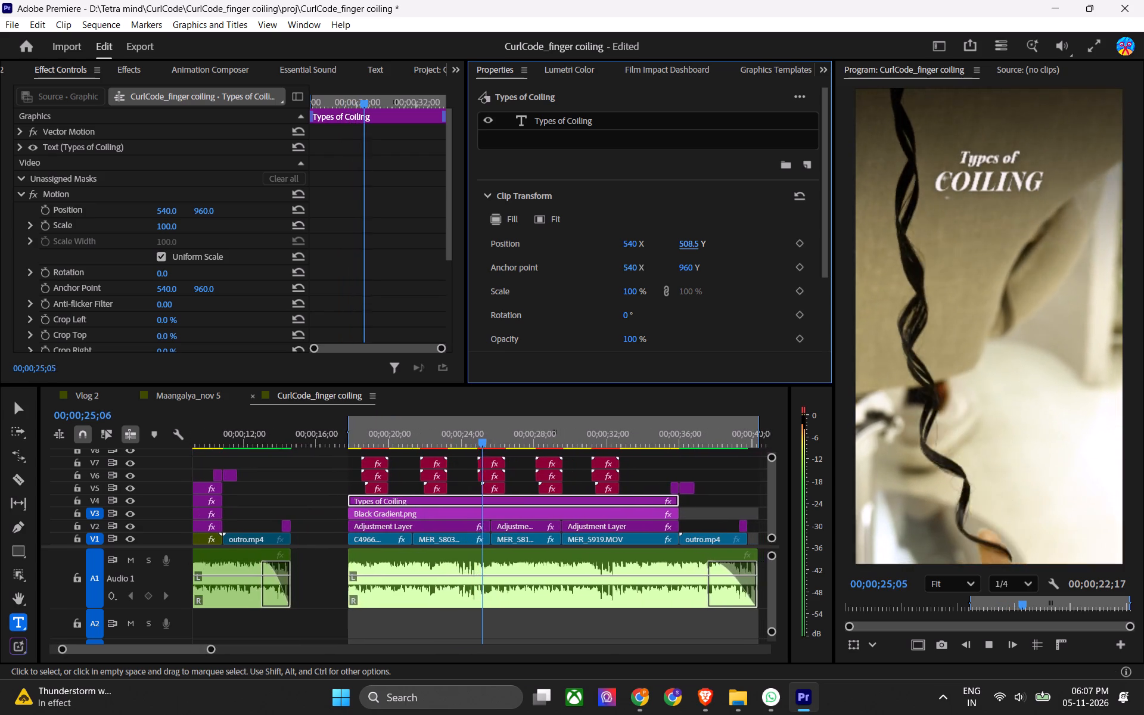
key(space)
alt+scroll(366, 530, up, 7)
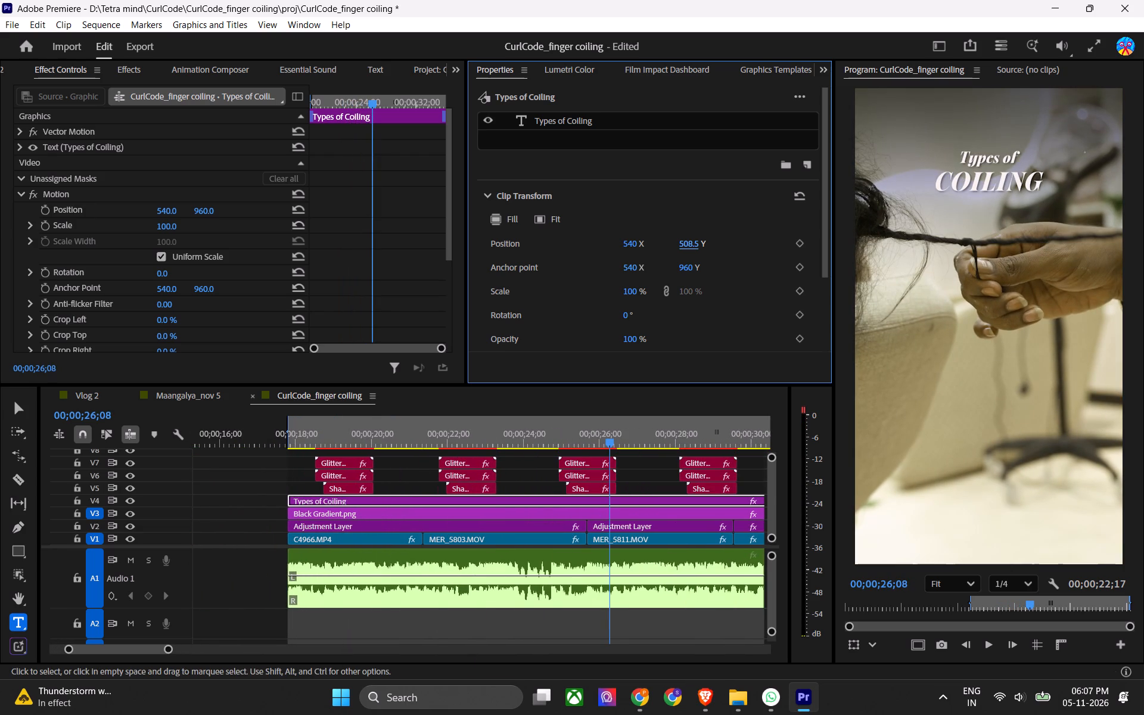
drag(471, 441, 503, 446)
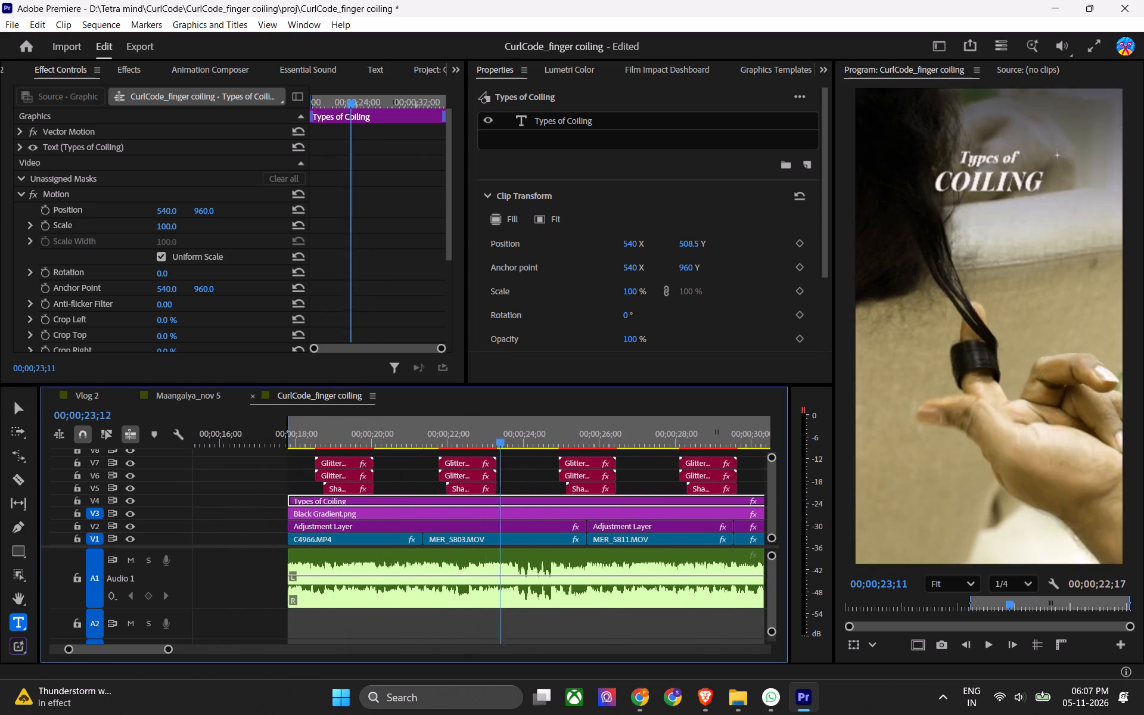
drag(503, 446, 475, 434)
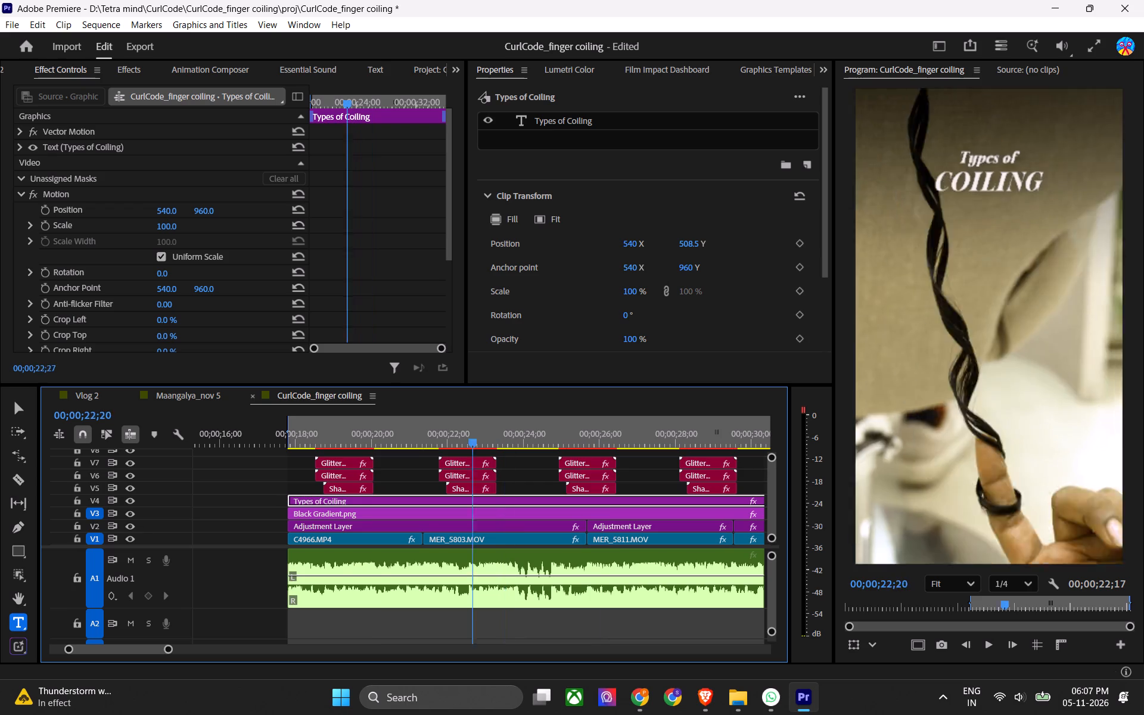
drag(475, 434, 306, 435)
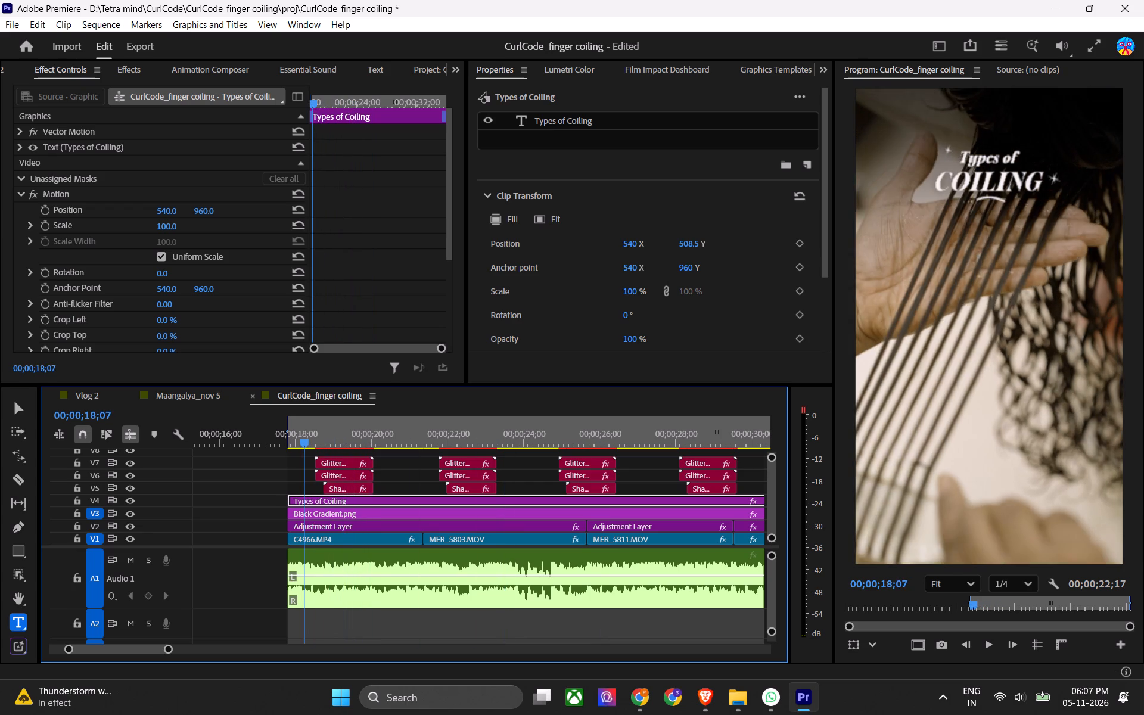
drag(306, 435, 461, 439)
Lower the X position of the second Glitter 10 clip on V6 to shift its sparkle left of the word "COILING".
click(452, 475)
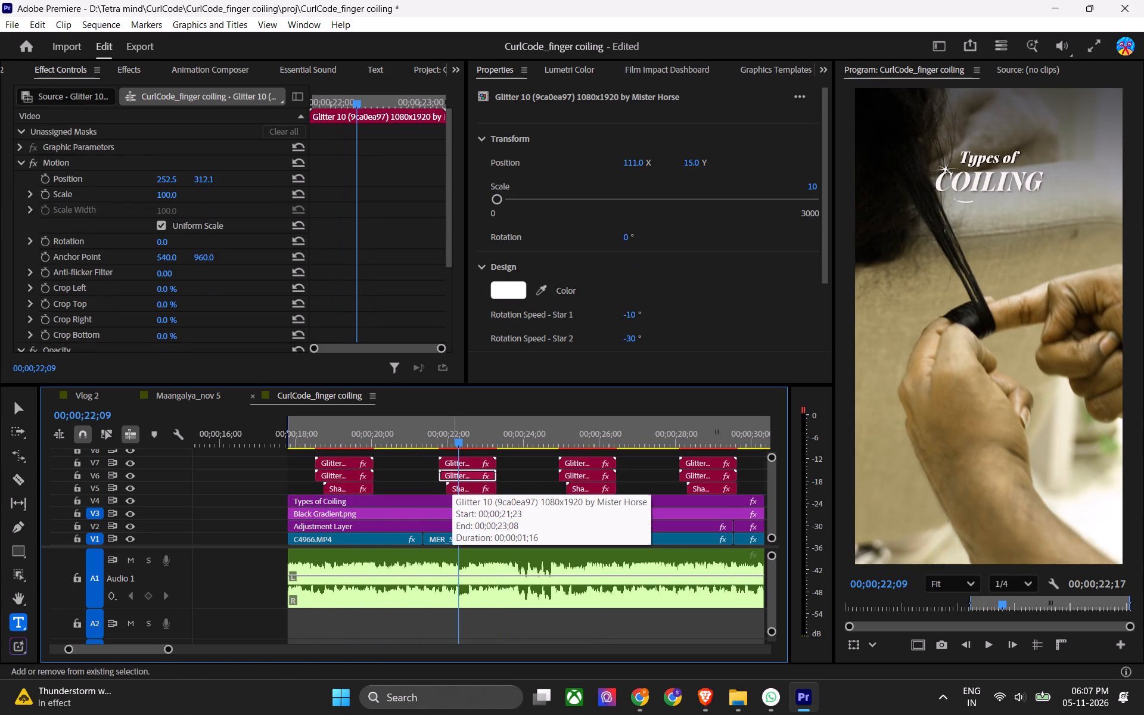
text(EE)
drag(631, 164, 615, 163)
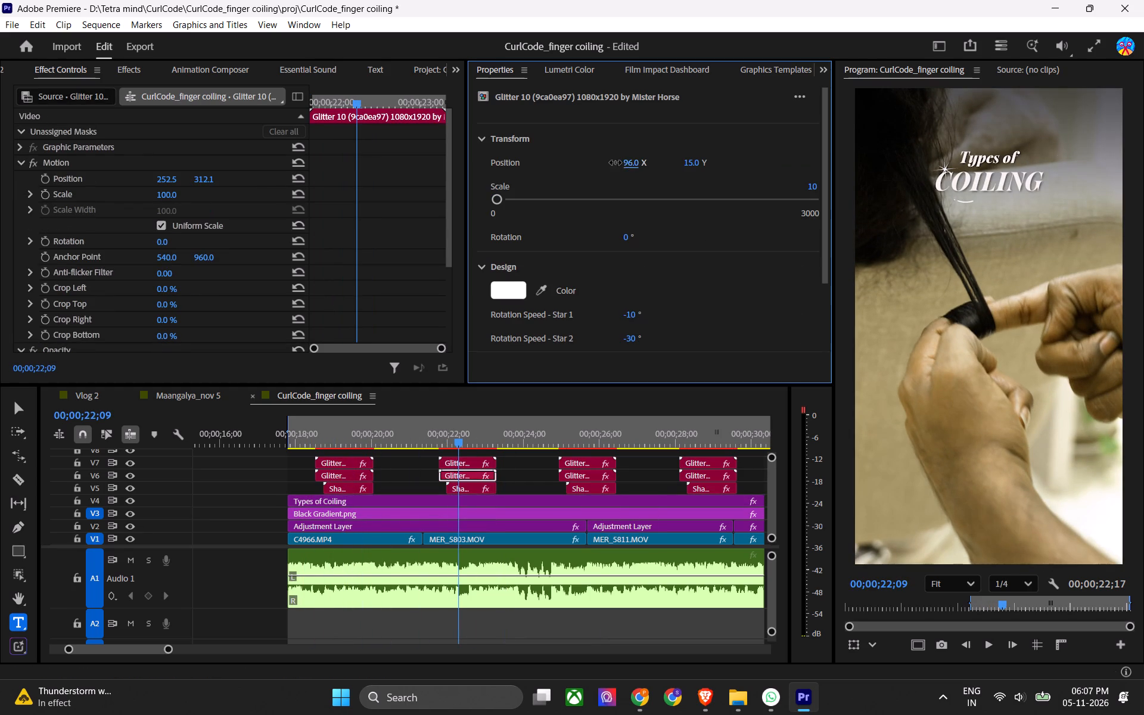
drag(615, 163, 569, 161)
At 00;00;22;20, shift the second Glitter 10 clip on V7 left to a negative X position and save the project.
drag(459, 434, 475, 440)
click(479, 465)
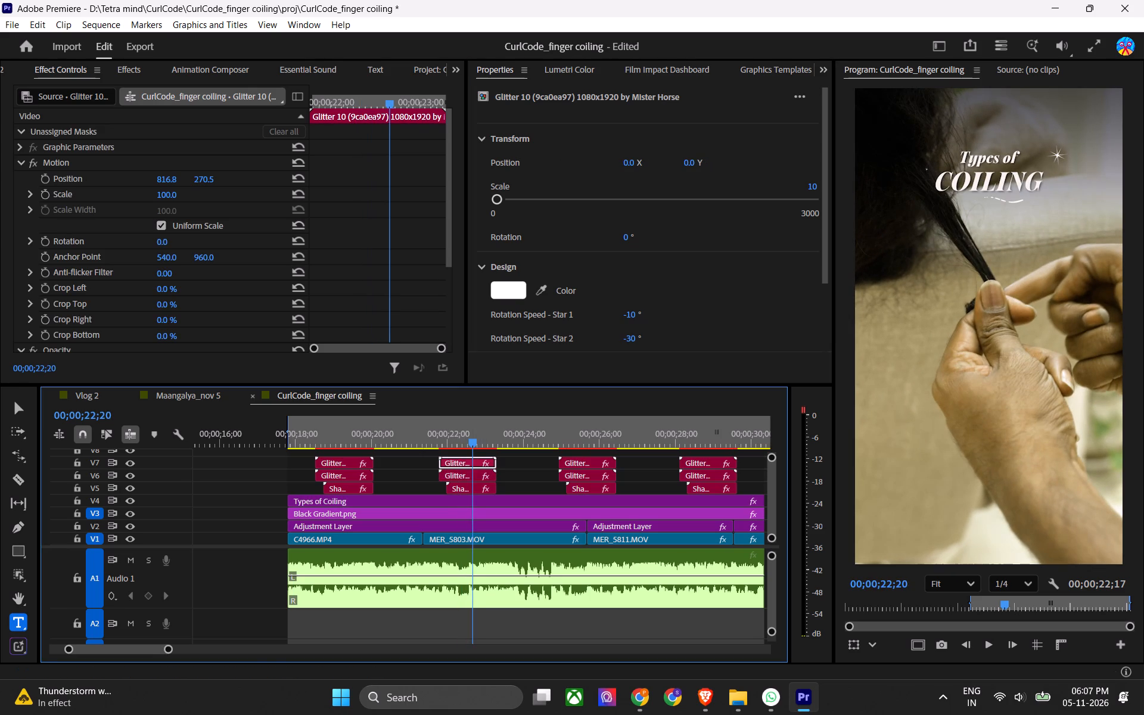
ctrl+drag(642, 158, 406, 163)
drag(632, 166, 614, 167)
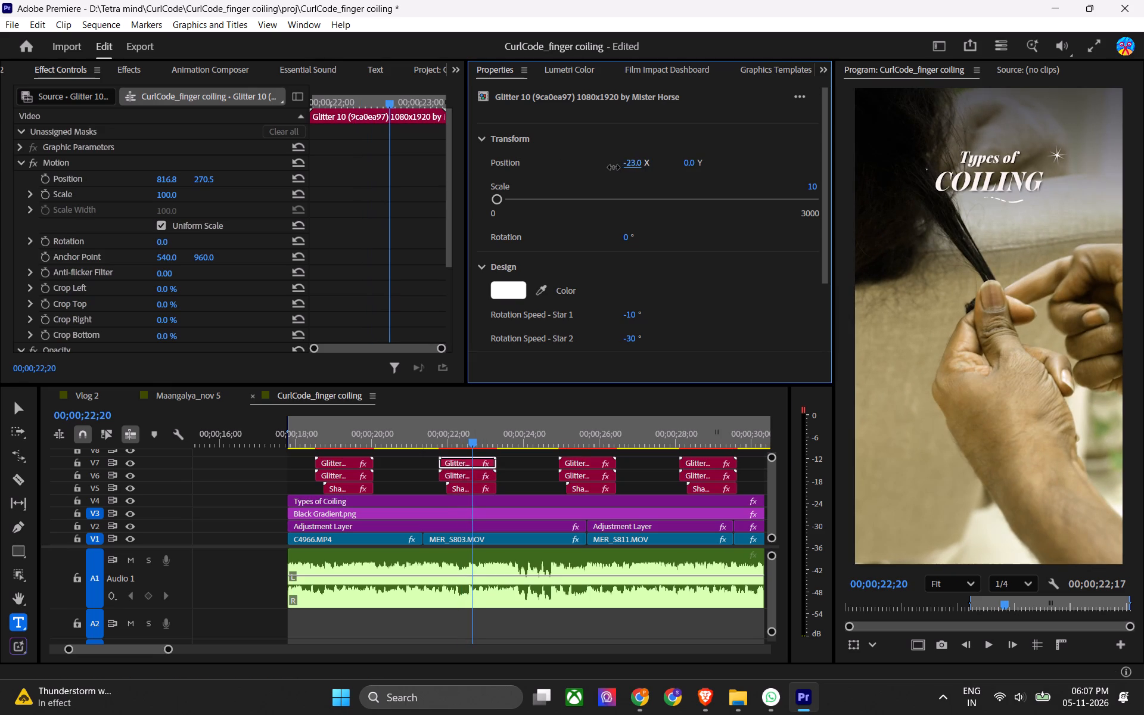
drag(614, 167, 597, 164)
key(ctrl+s)
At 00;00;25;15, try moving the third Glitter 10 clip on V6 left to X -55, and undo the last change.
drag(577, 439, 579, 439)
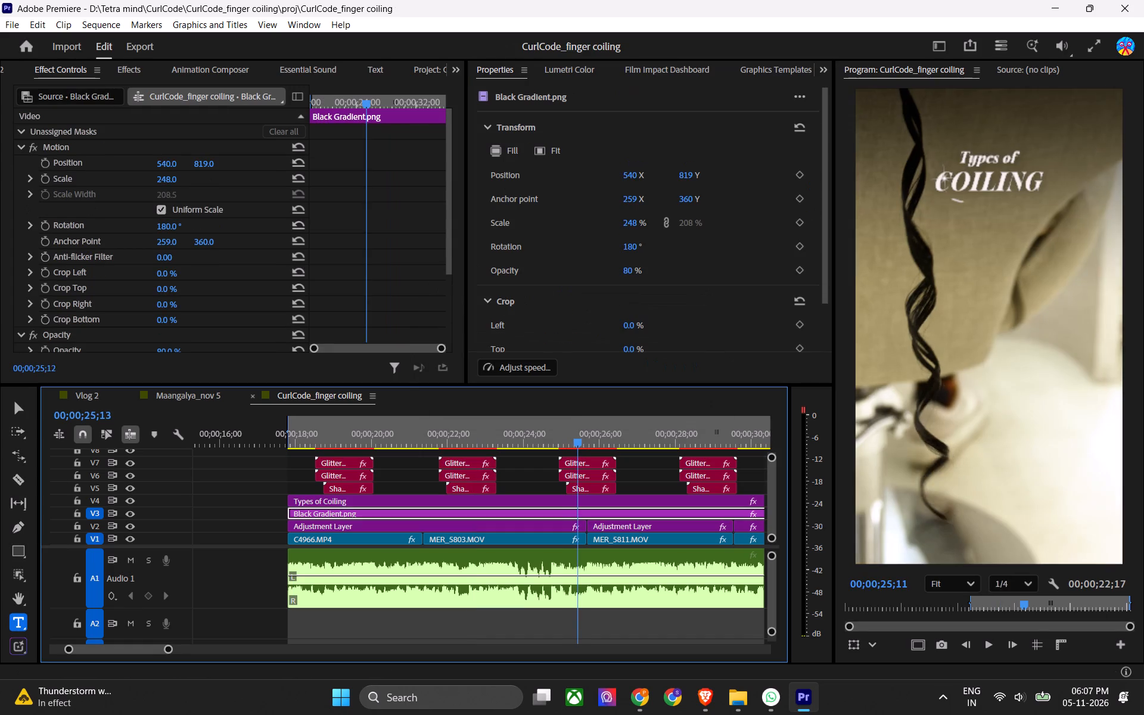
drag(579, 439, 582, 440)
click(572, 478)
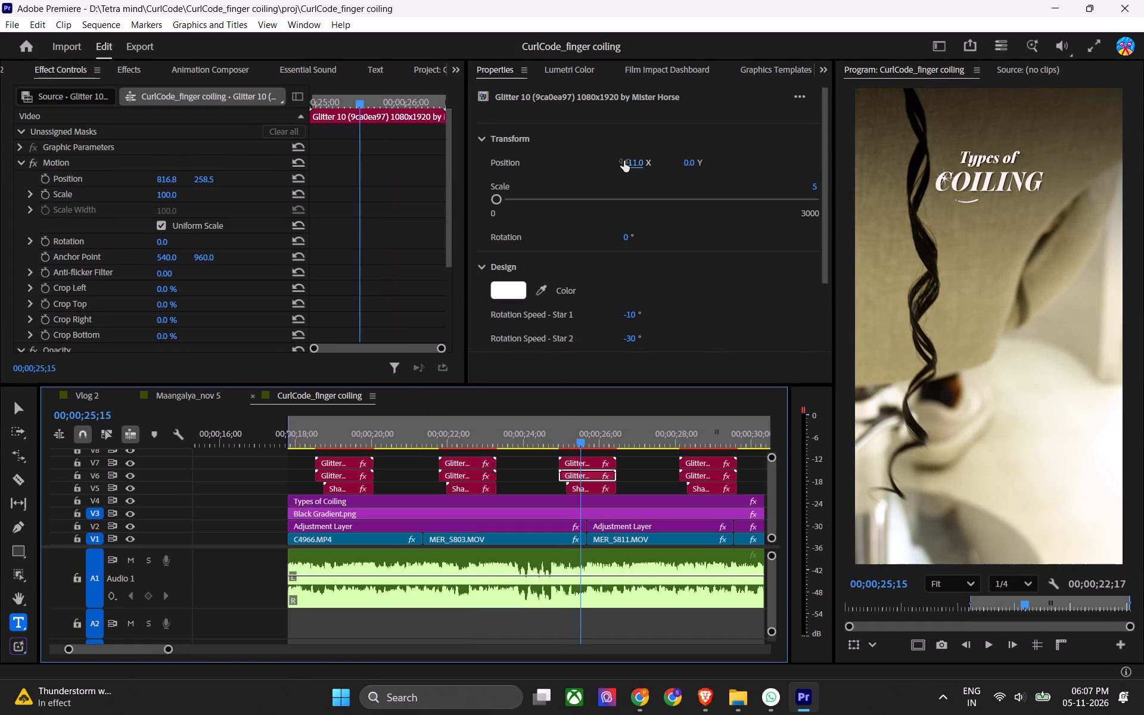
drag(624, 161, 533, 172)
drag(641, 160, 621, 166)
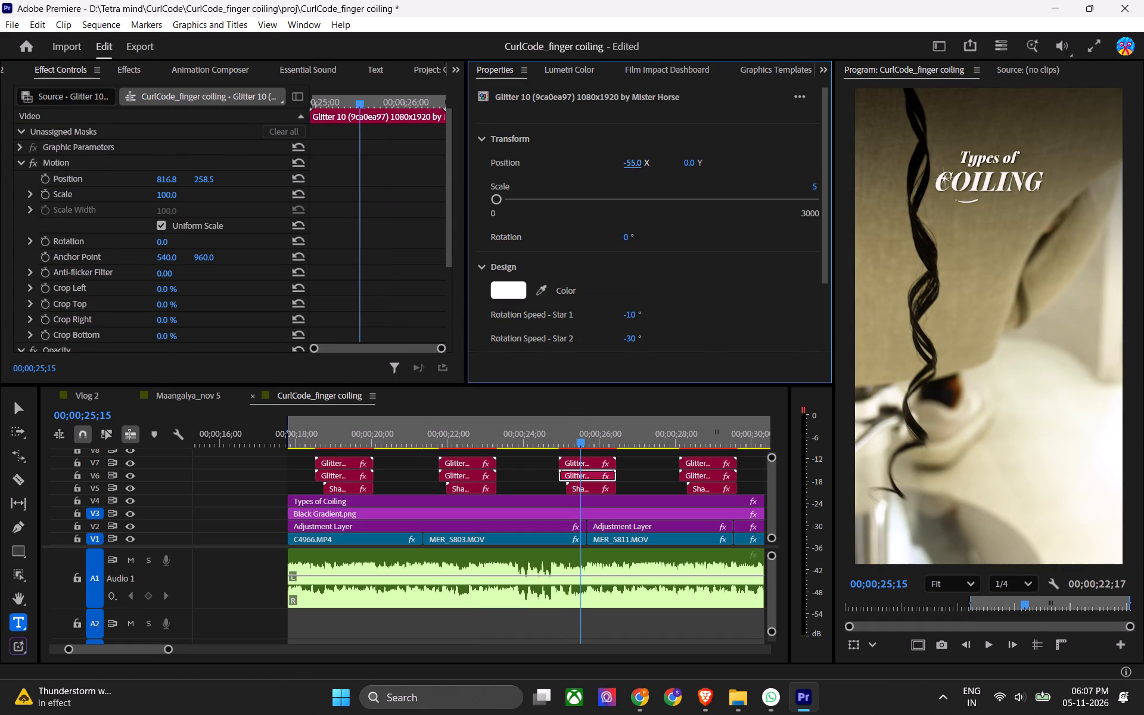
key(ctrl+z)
Set the position of the third Glitter 10 clip on V7 to X -71 and Y 67, beside the word "COILING".
click(581, 460)
drag(632, 164, 604, 166)
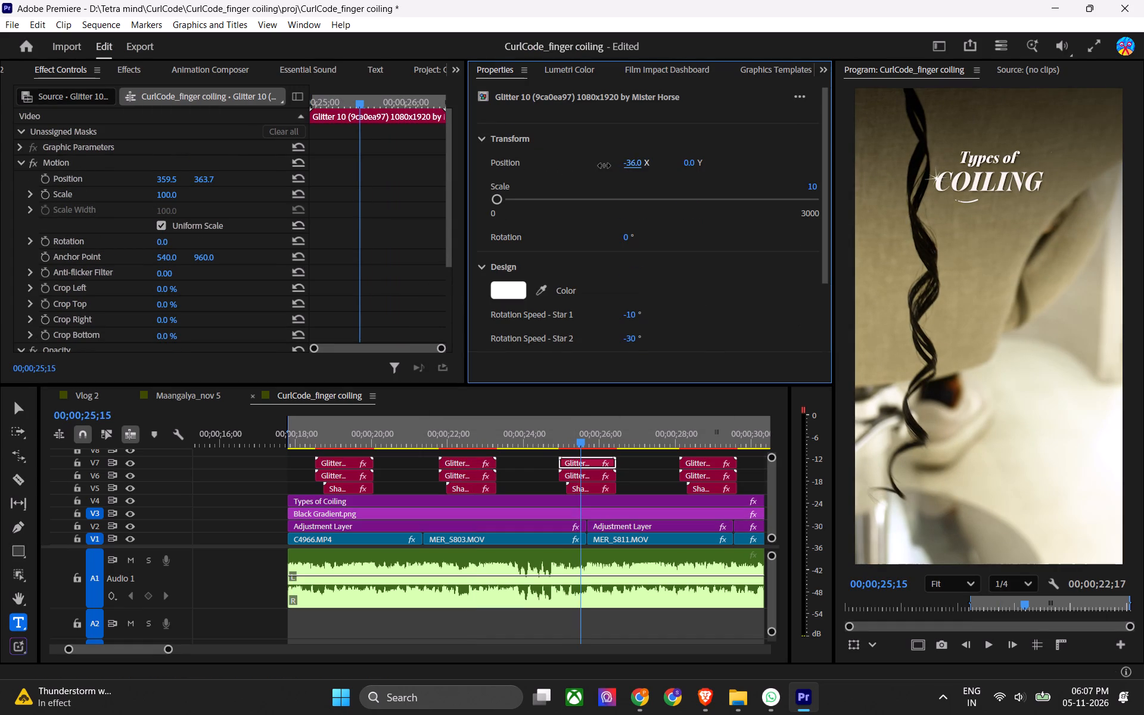
drag(604, 166, 583, 171)
click(703, 160)
drag(686, 160, 736, 158)
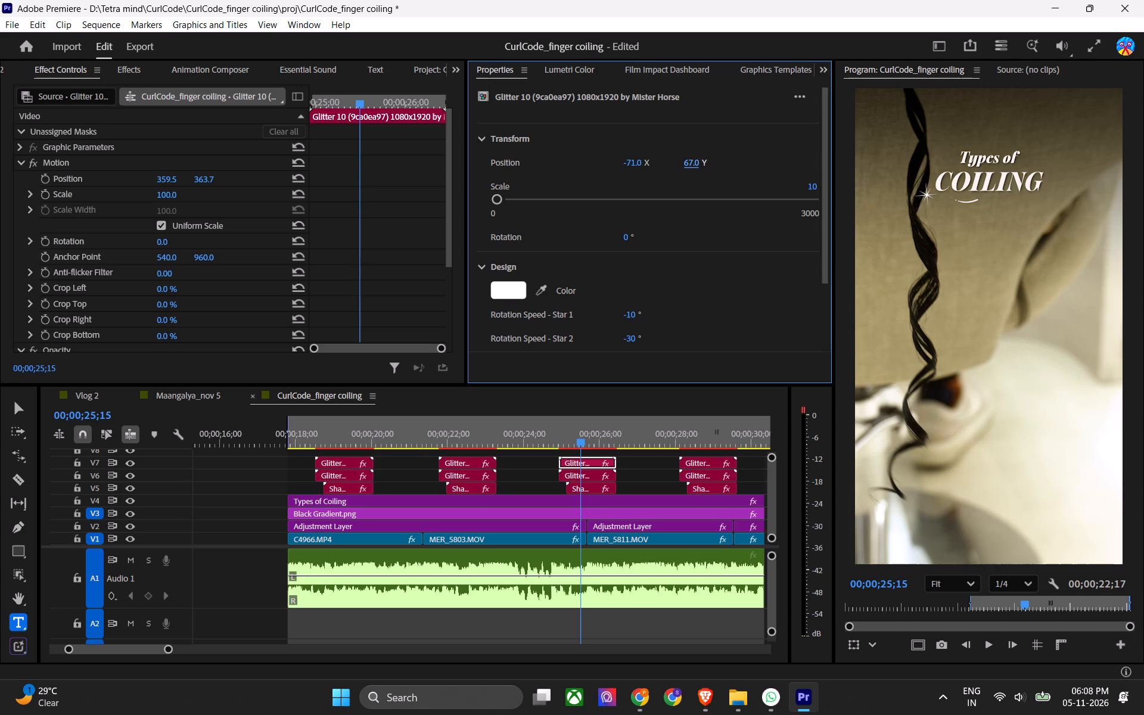
Set the Y position of the third Glitter 10 clip on V7 to 44.
drag(695, 158, 681, 164)
At 00;00;25;21, set the X position of the third Glitter 10 clip on V6 to -106 and play it back.
drag(585, 436, 591, 435)
click(580, 480)
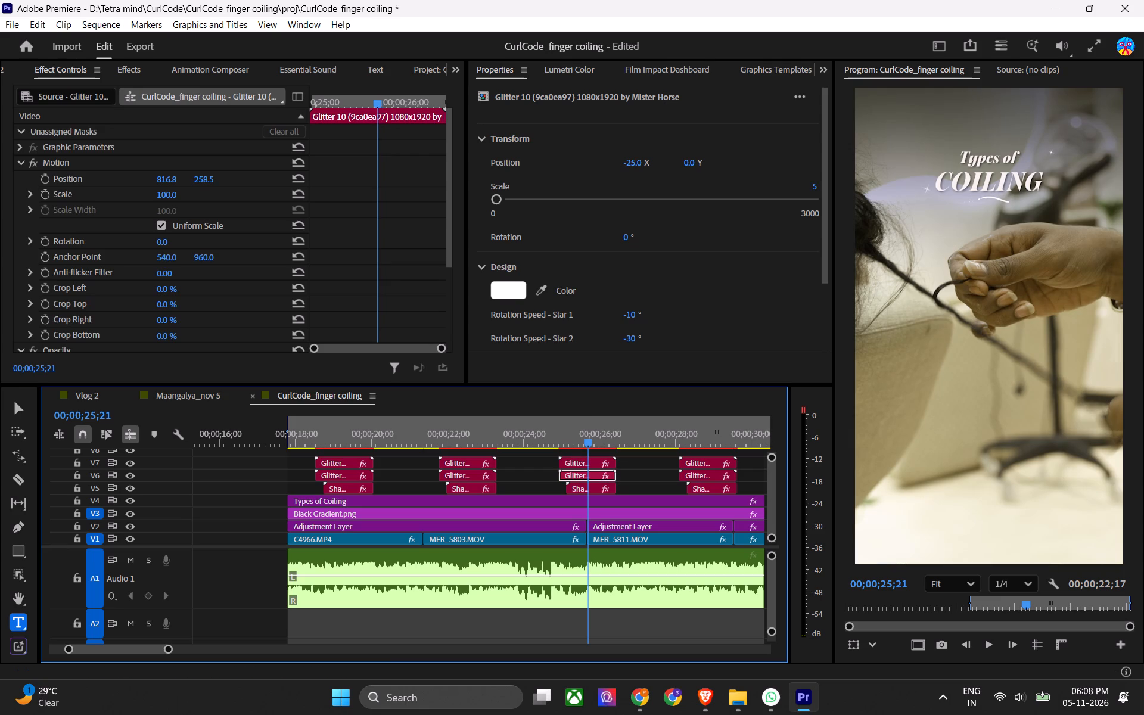
drag(635, 164, 574, 165)
key(space)
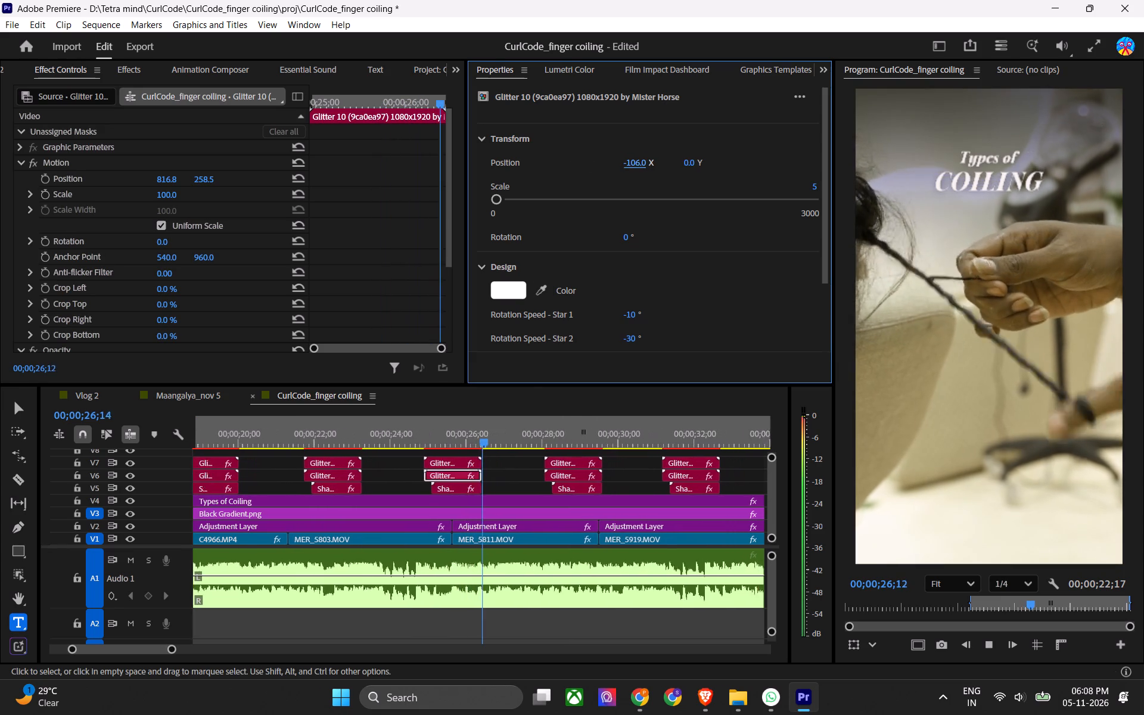
key(space)
At 00;00;28;23, set the position of the fourth Glitter 10 clip on V6 to X 9 and Y 124, beside "COILING".
drag(527, 442, 538, 444)
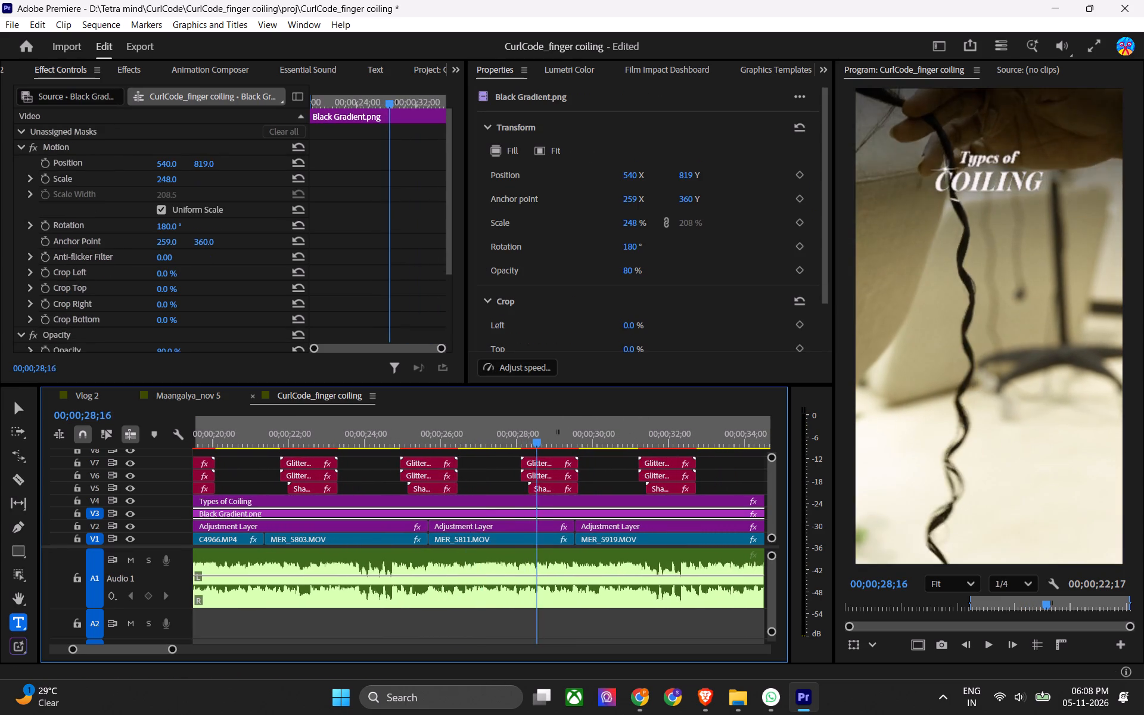
drag(538, 444, 547, 450)
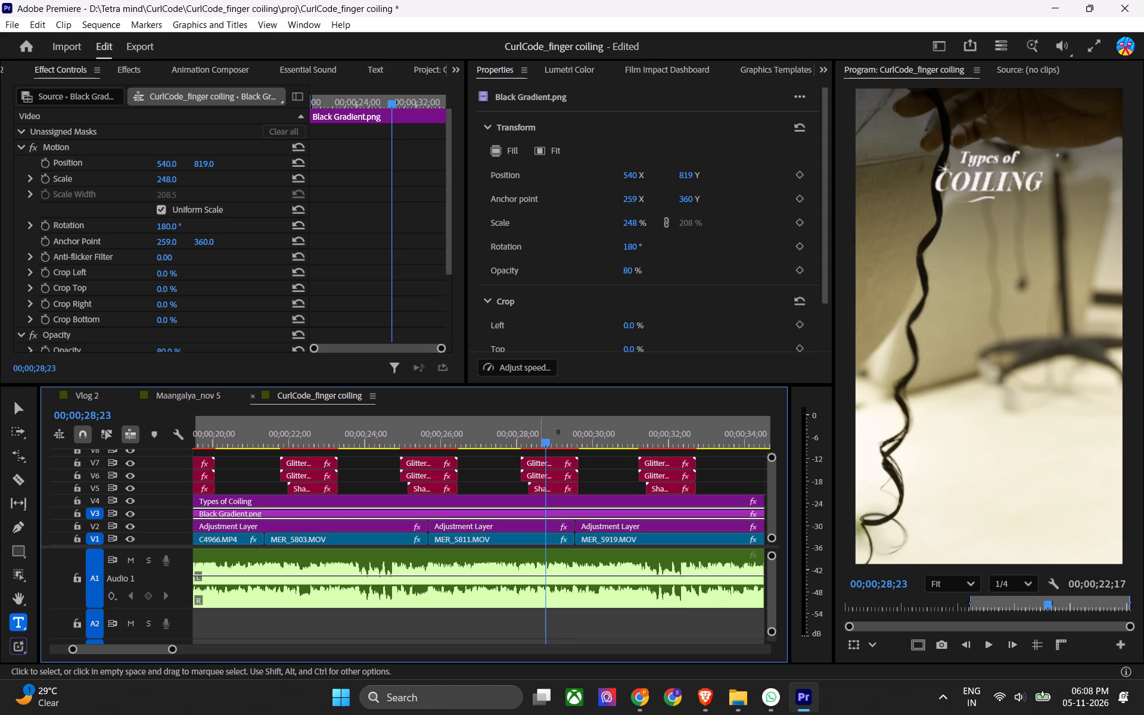
click(538, 476)
key(shift+e)
key(ctrl+z)
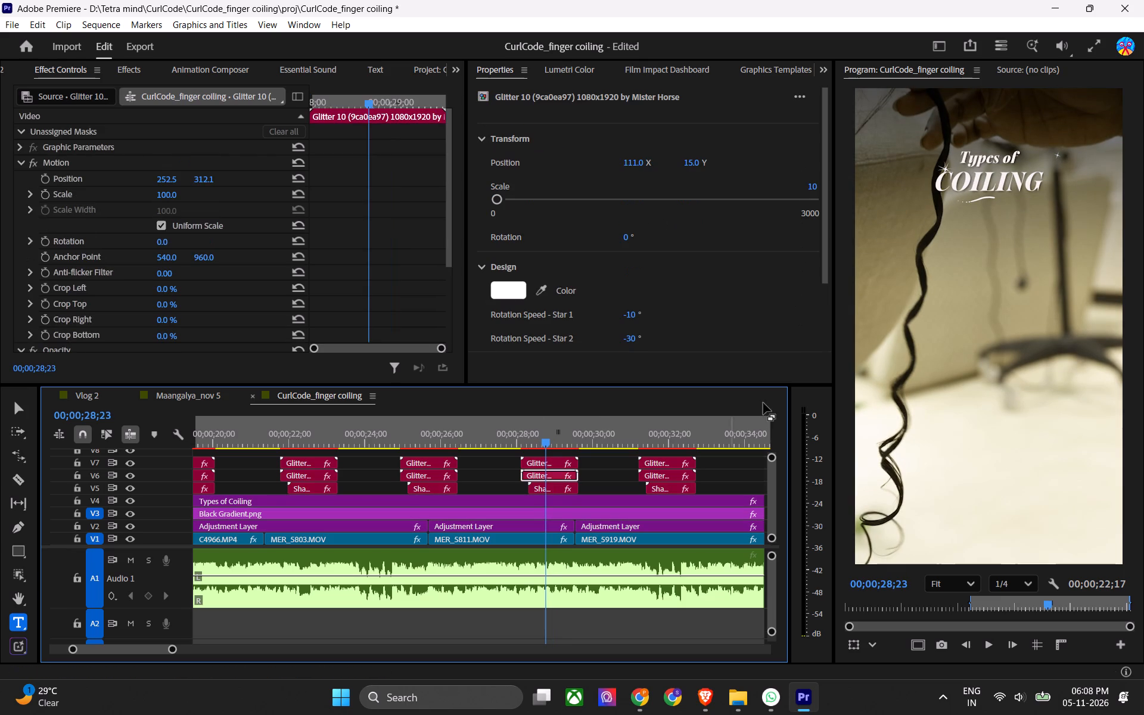
drag(630, 158, 573, 180)
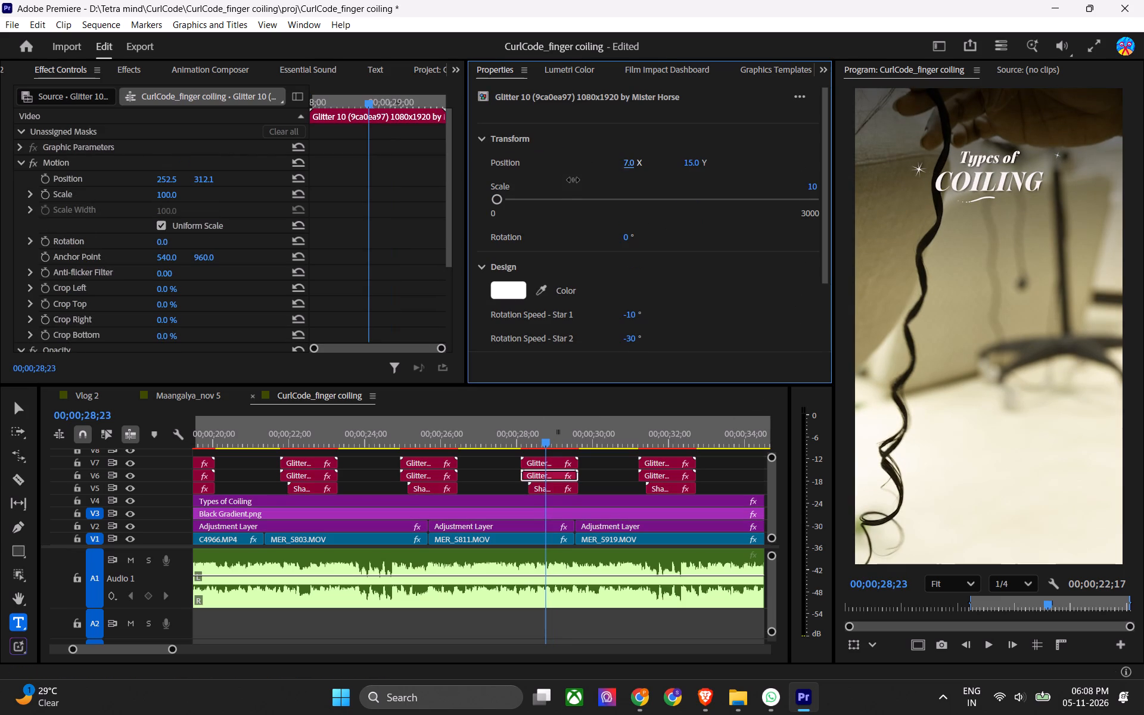
drag(573, 180, 575, 180)
click(681, 161)
drag(686, 161, 751, 169)
drag(751, 169, 766, 157)
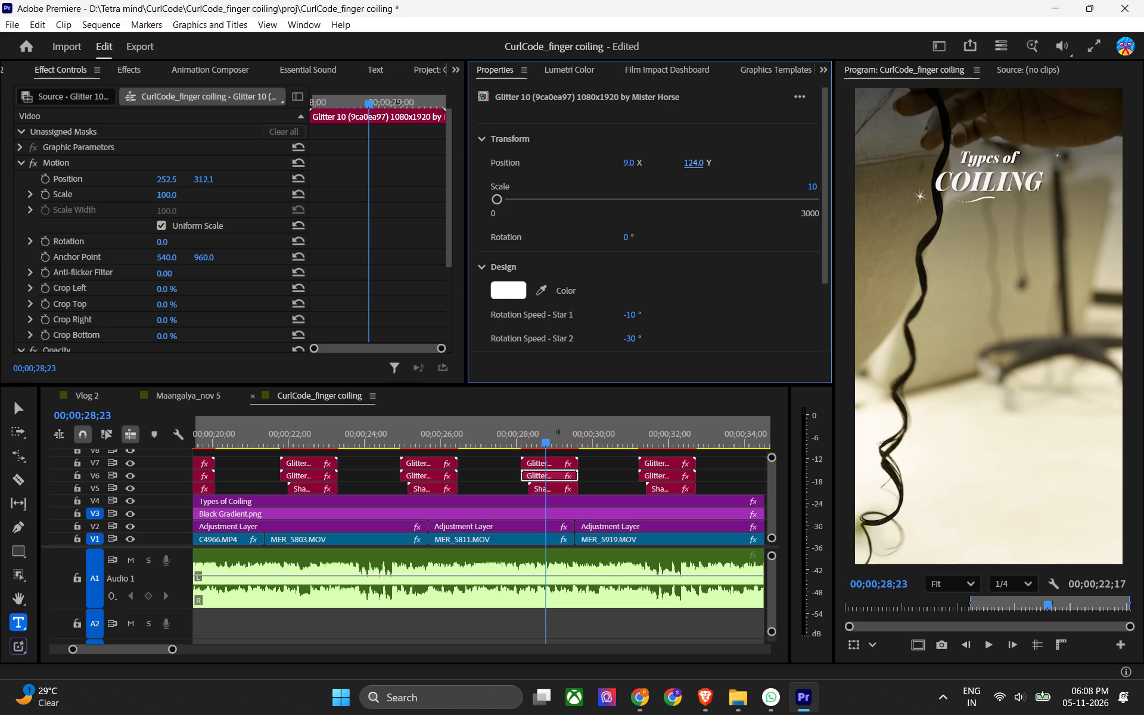
drag(621, 160, 632, 160)
At 00;00;31;29, set the position of the fifth Glitter 10 clip on V6 to X 60 and Y -67, near "Types of".
drag(651, 425, 658, 427)
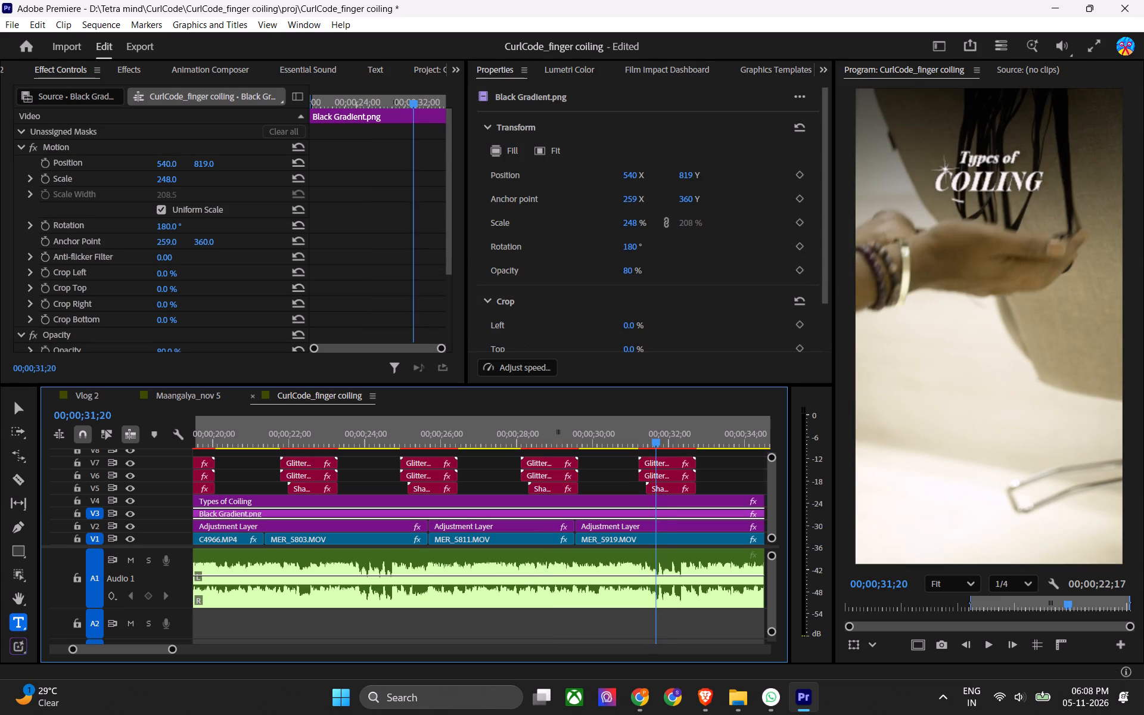
drag(658, 427, 669, 422)
click(657, 474)
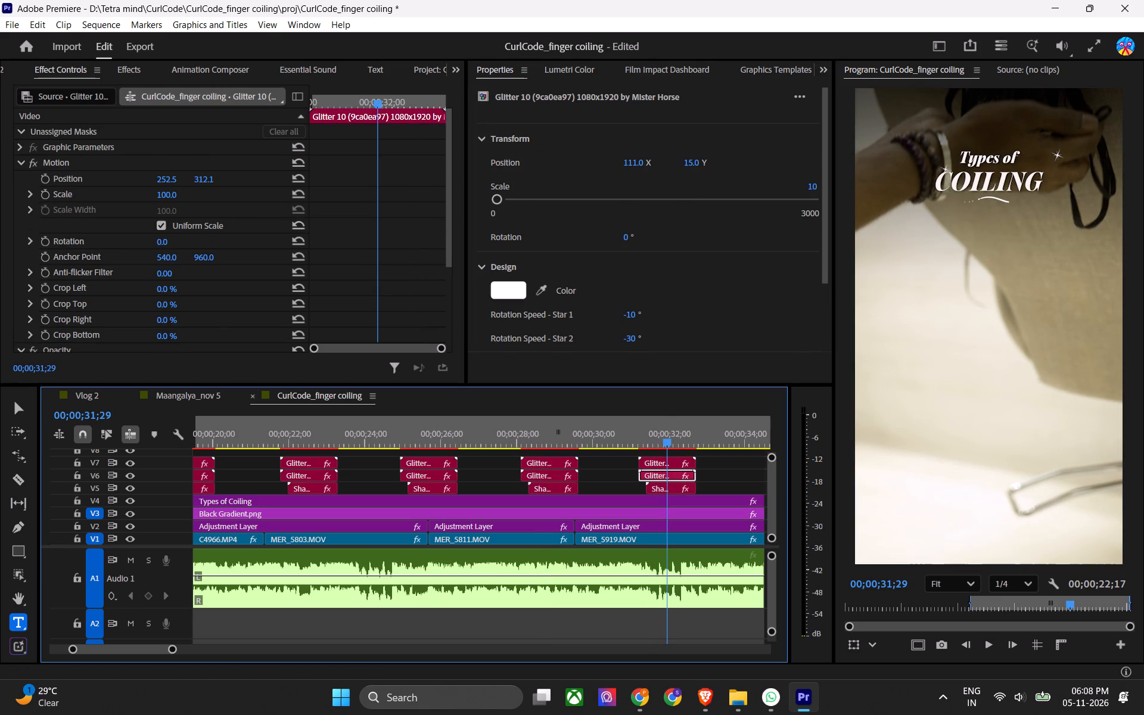
drag(637, 160, 601, 164)
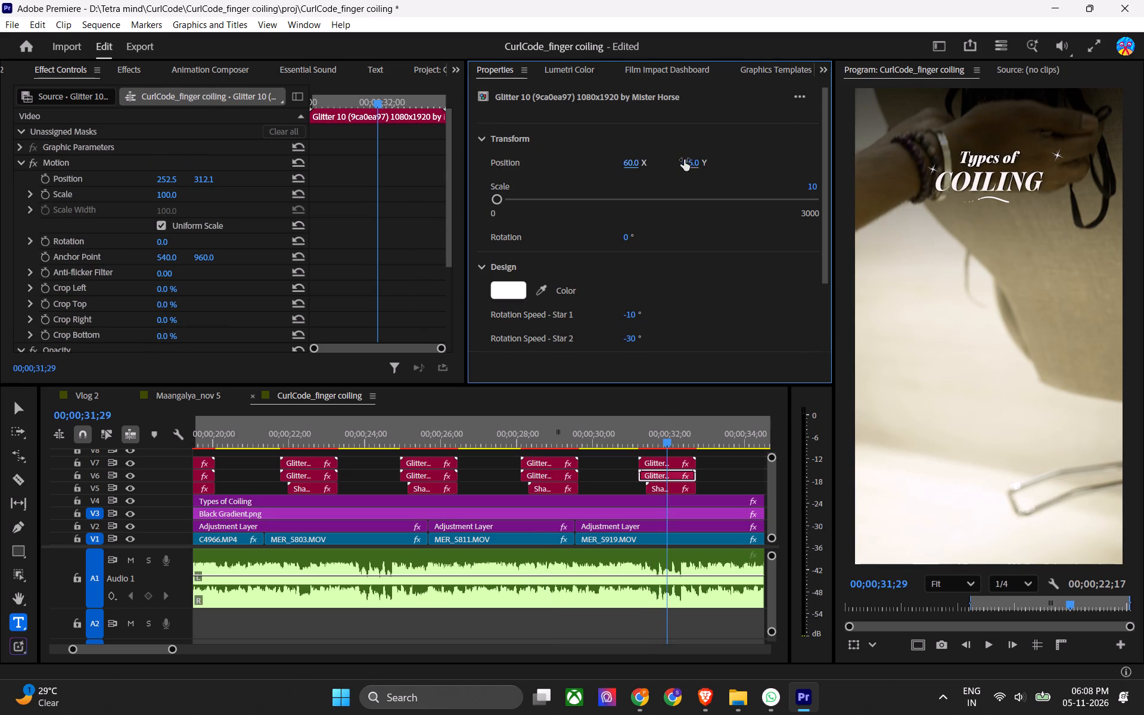
drag(694, 162, 632, 163)
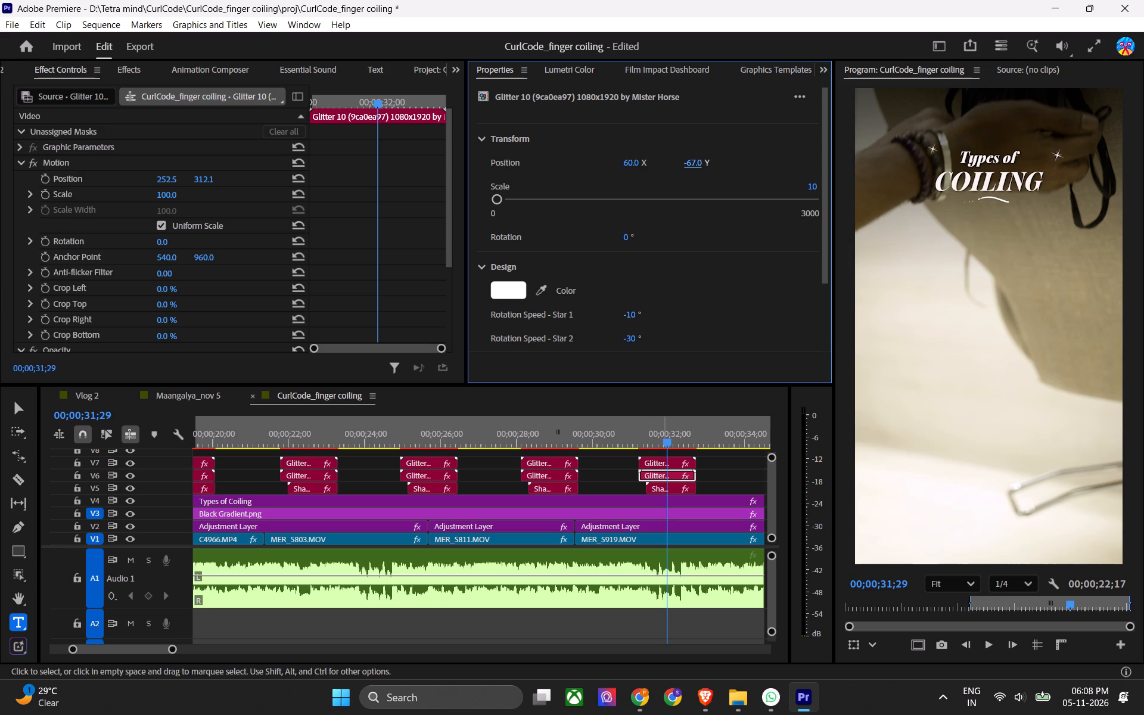
Reposition the fifth Glitter 10 clip on V7 to Y 155 and a slightly negative X, and save the project.
click(661, 463)
drag(688, 161, 803, 170)
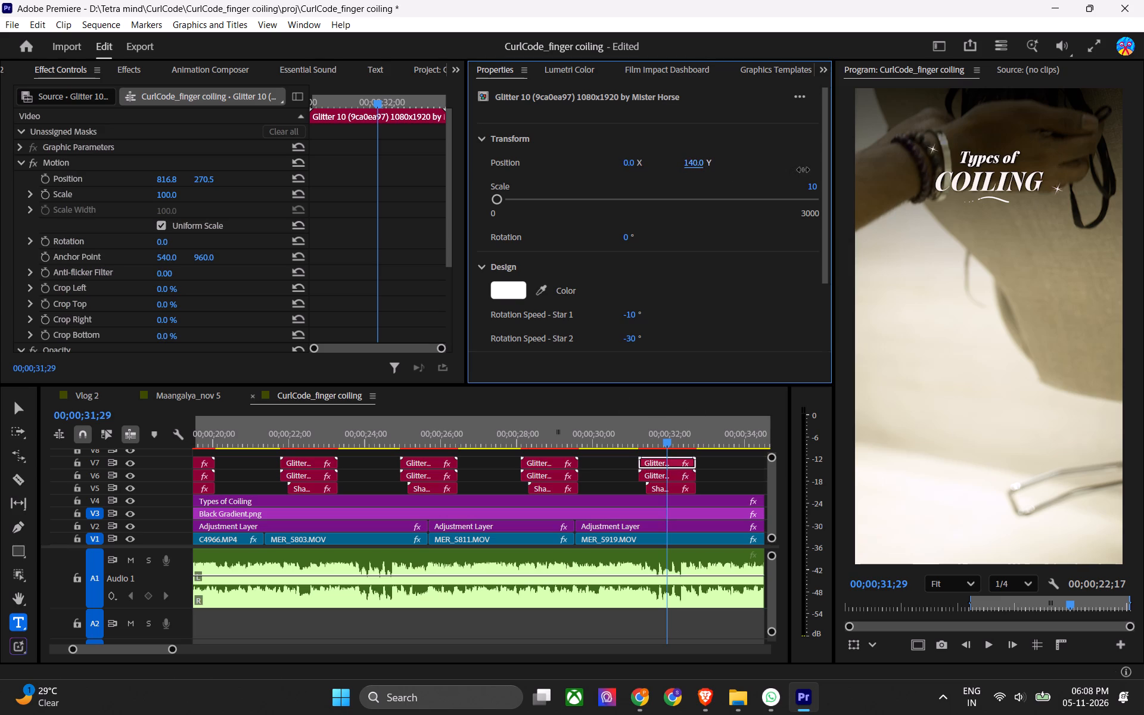
drag(803, 170, 810, 165)
drag(632, 162, 615, 168)
drag(615, 168, 610, 167)
alt+scroll(589, 465, down, 6)
scroll(591, 470, up, 1)
key(ctrl+s)
click(394, 434)
key(ctrl+s)
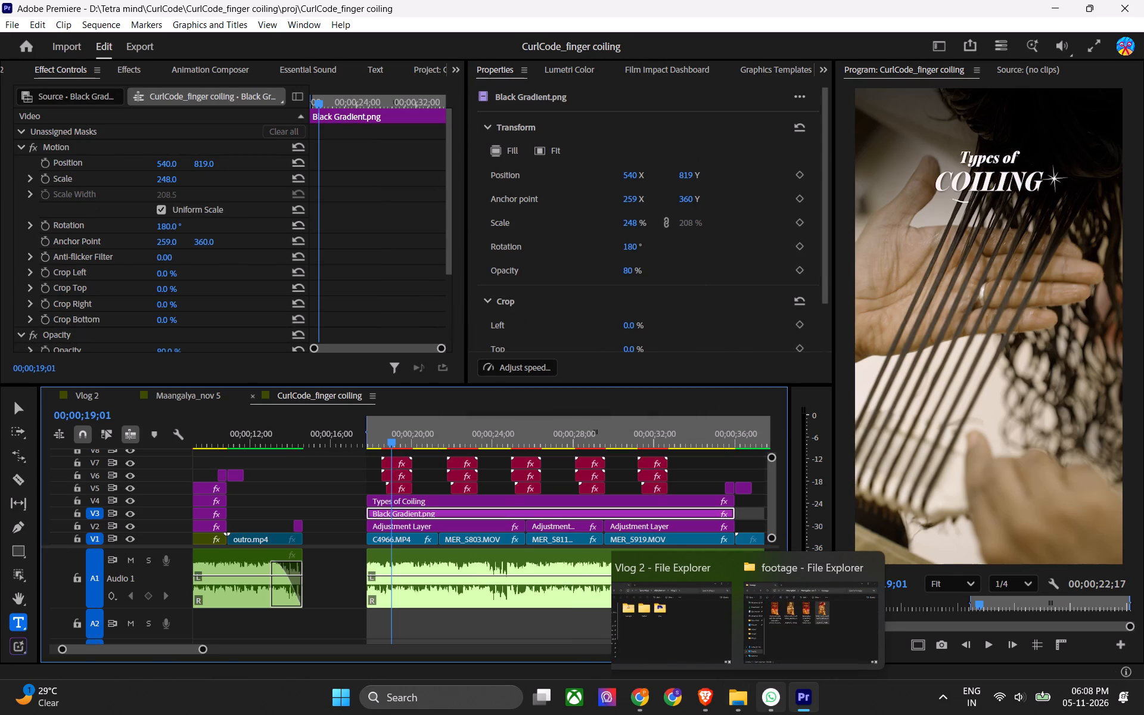
Switch to Brave and examine the MER_5803.MOV footage on Google Drive, comparing it with the same clip in the Premiere timeline.
click(710, 710)
click(639, 397)
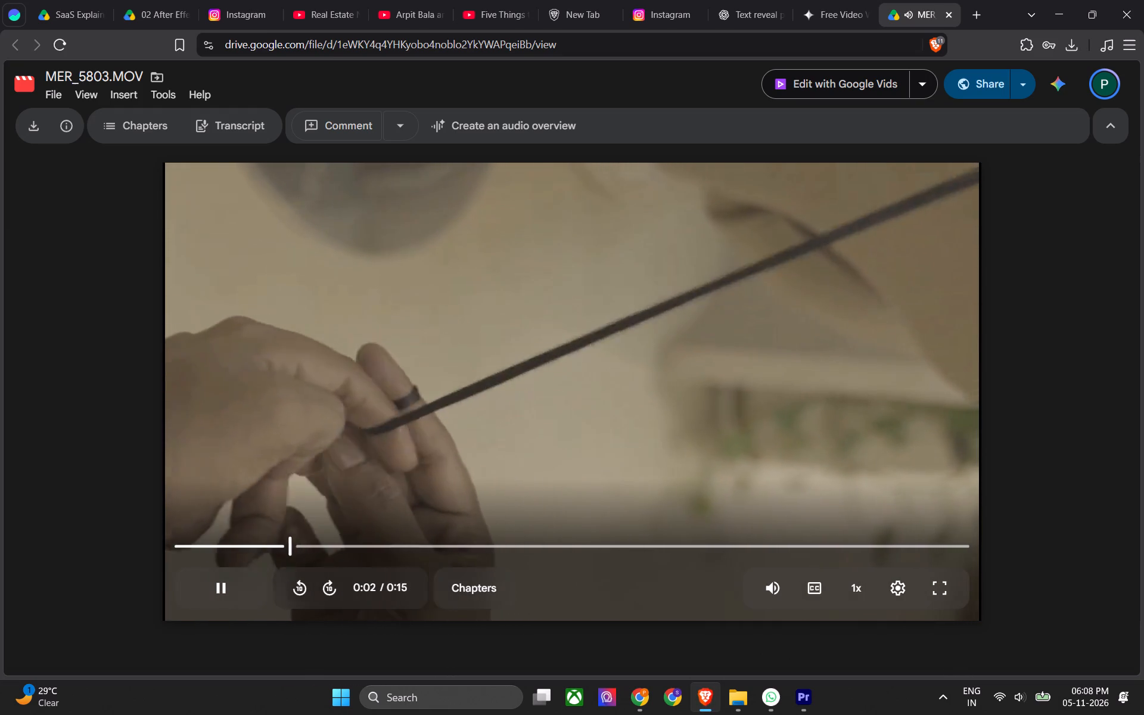
click(610, 356)
key(alt+Tab)
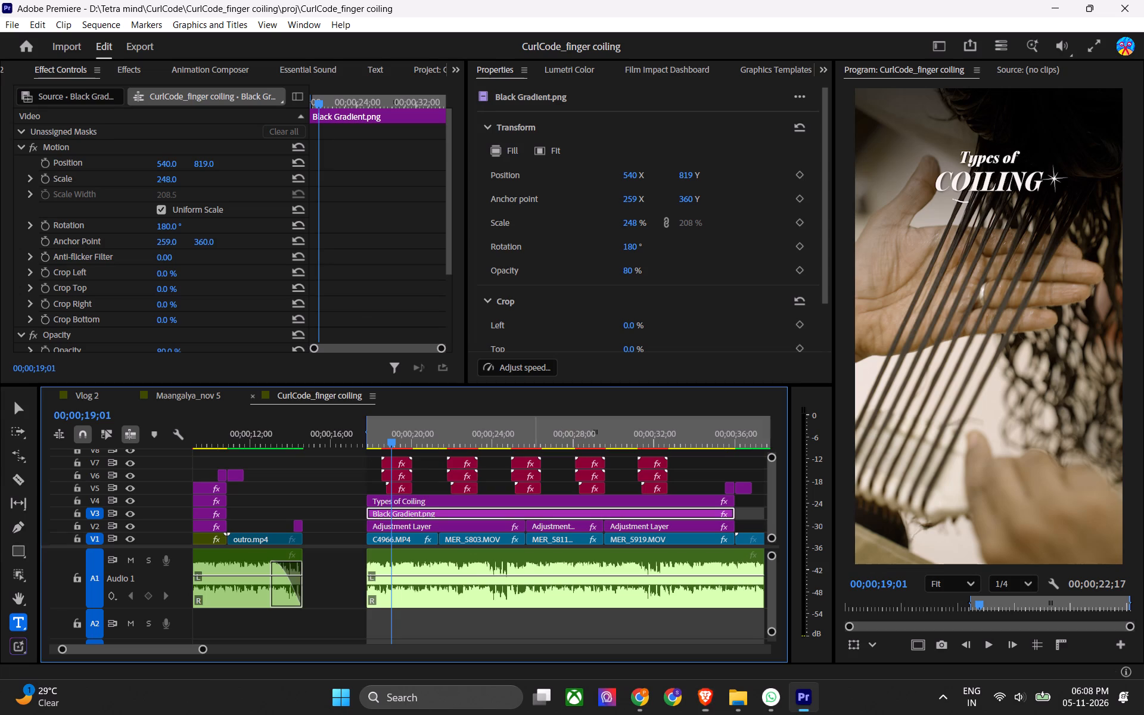
drag(453, 431, 482, 436)
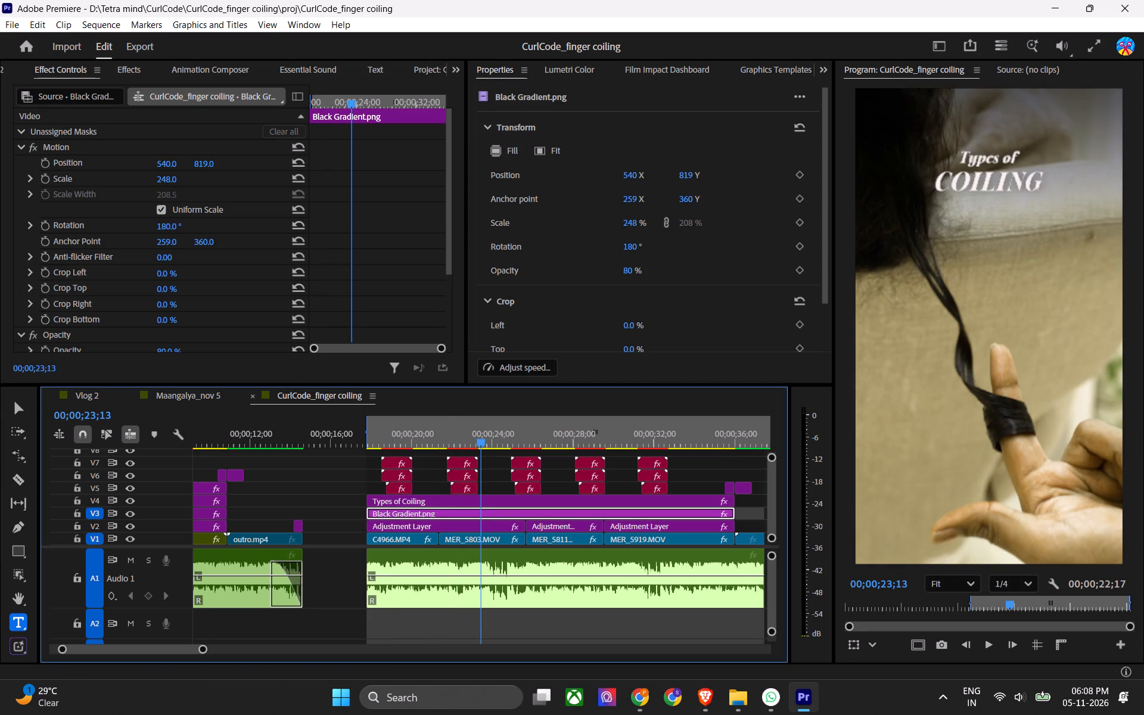
drag(482, 436, 456, 432)
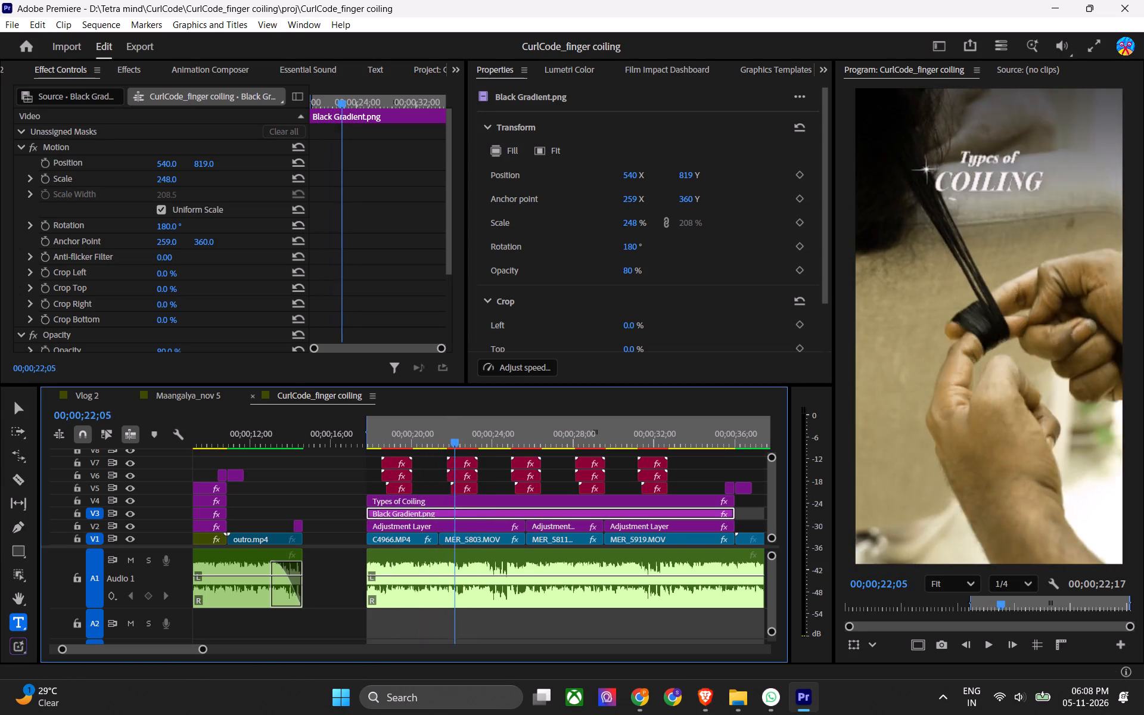
drag(456, 432, 460, 432)
key(alt+Tab)
drag(594, 544, 676, 547)
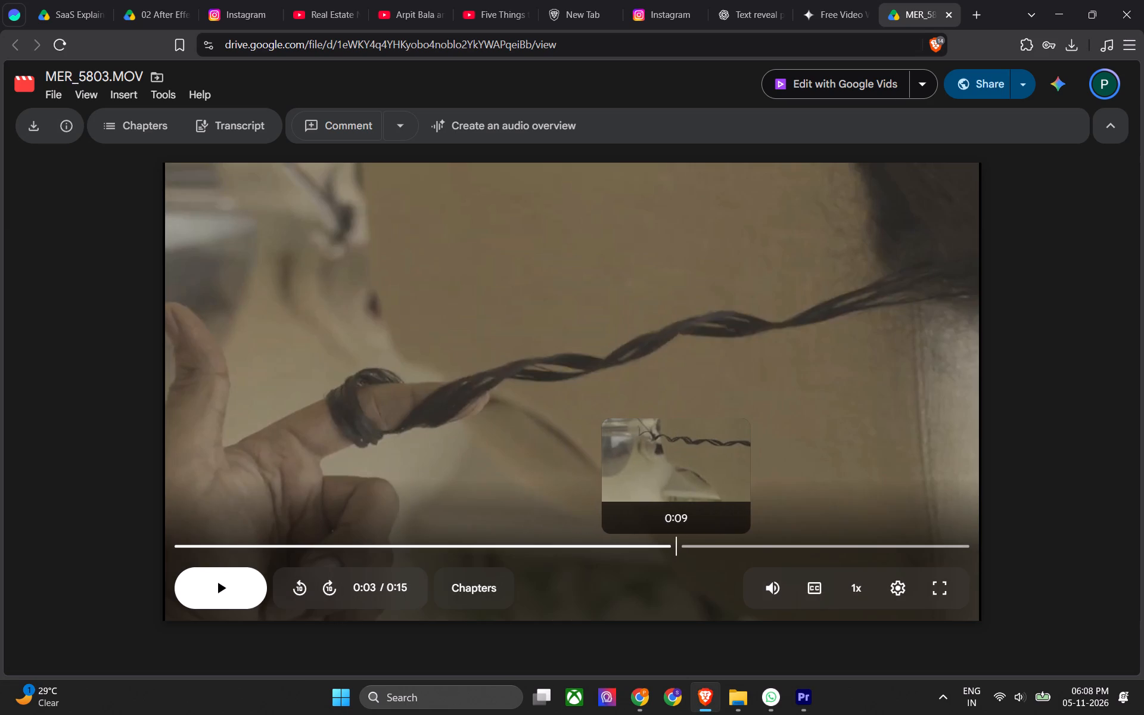
drag(676, 547, 522, 555)
click(500, 548)
click(552, 477)
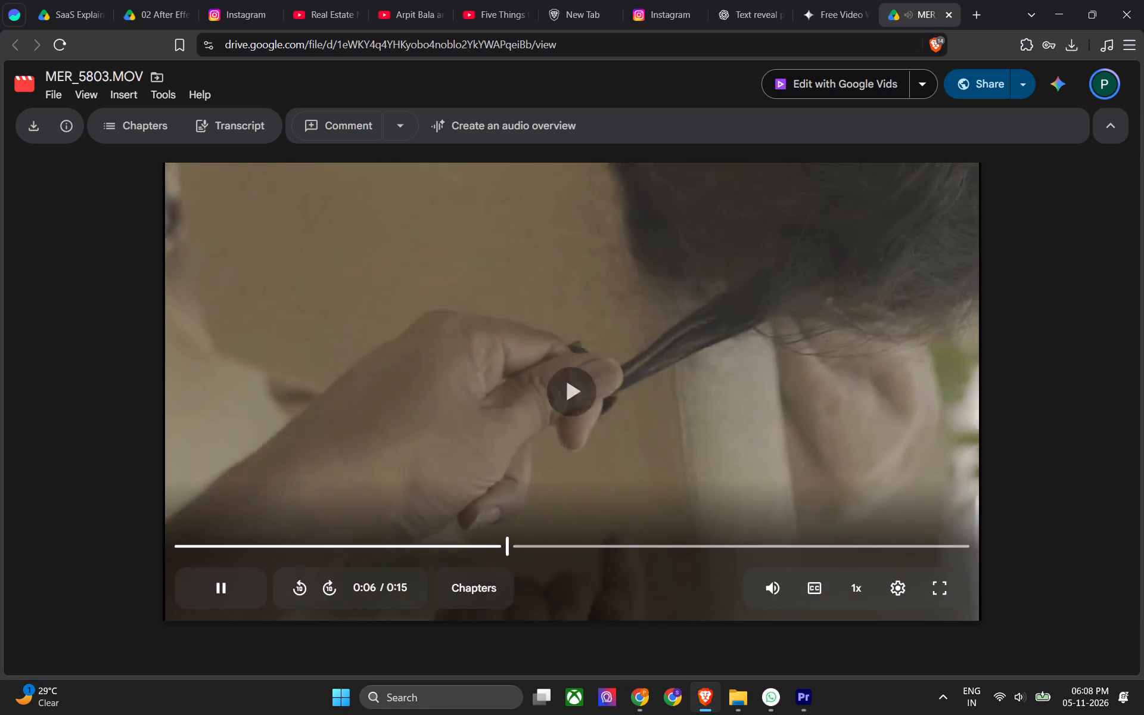
click(559, 477)
key(alt+Tab)
Place the MER_5803.MOV clip from V1 on a higher video track, past the end of the "Types of Coiling" title.
alt+scroll(508, 543, down, 2)
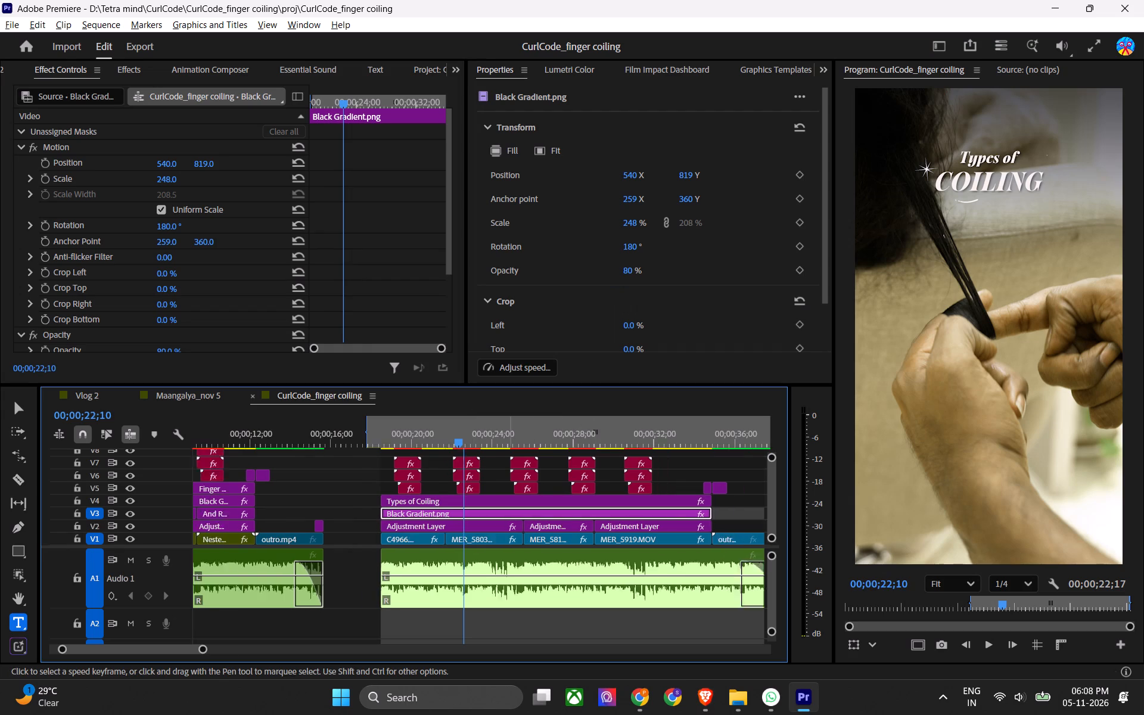
alt+scroll(508, 543, down, 6)
drag(396, 540, 602, 545)
key(ctrl+z)
drag(396, 542, 552, 485)
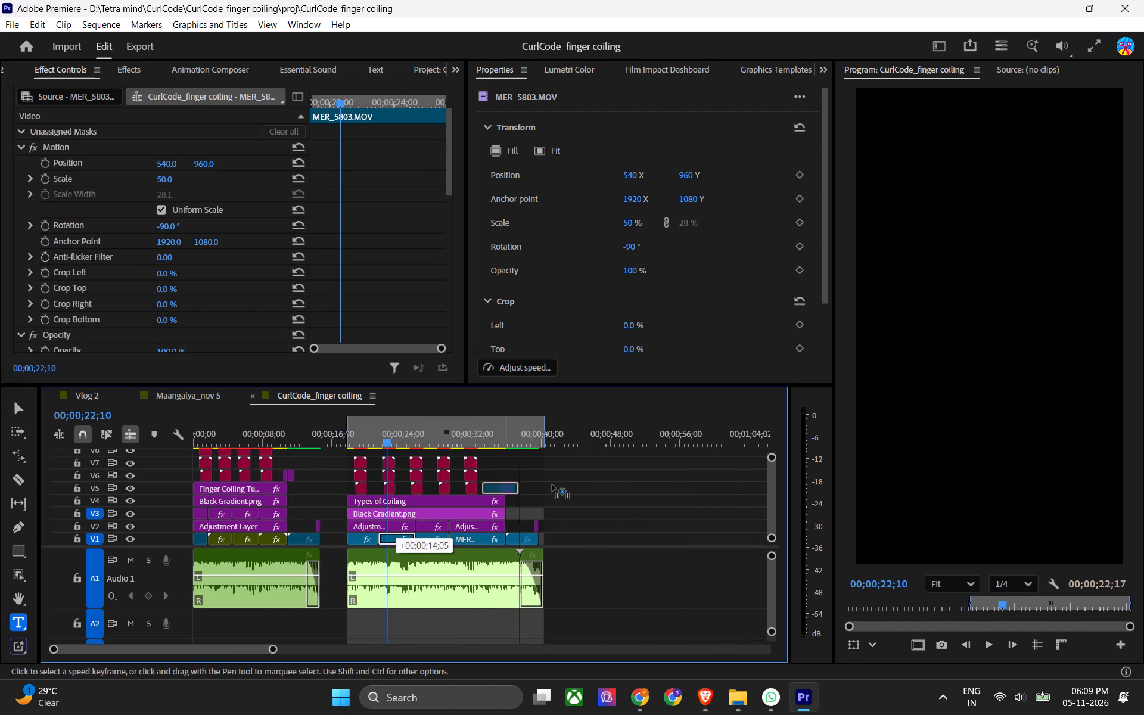
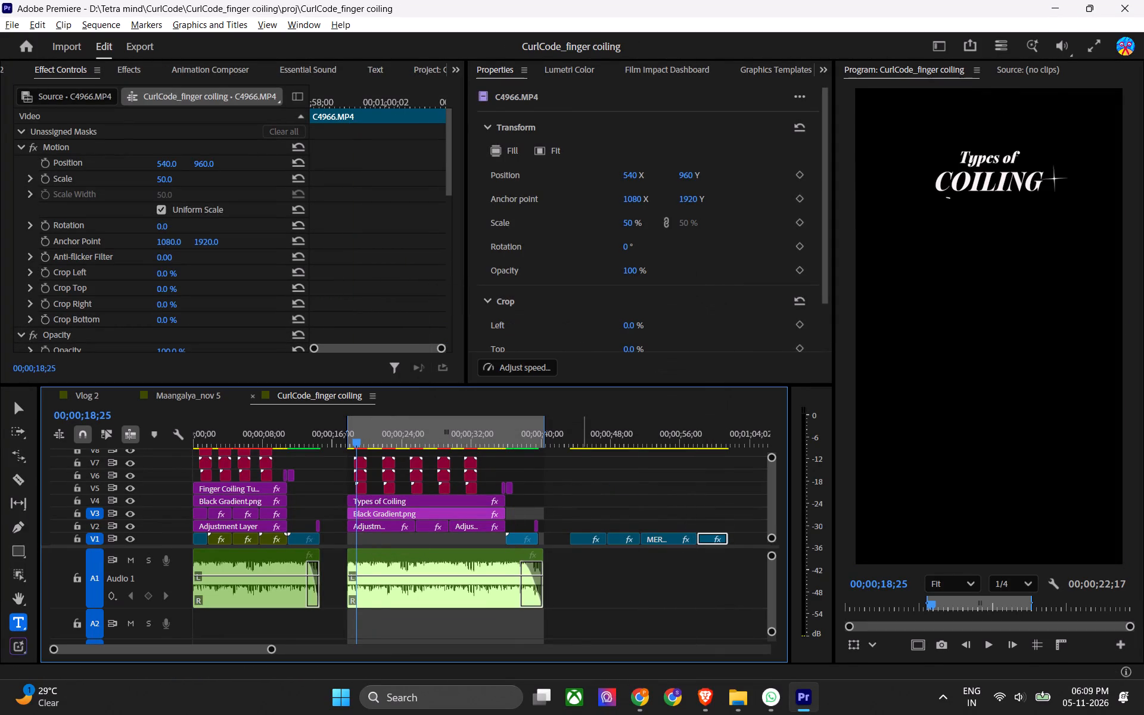
Play through the MER_5803.MOV clip on V1, past the end of the title, to check where its action finishes.
click(583, 427)
alt+scroll(589, 557, up, 5)
scroll(589, 558, down, 6)
alt+scroll(475, 559, up, 3)
key(ctrl+s)
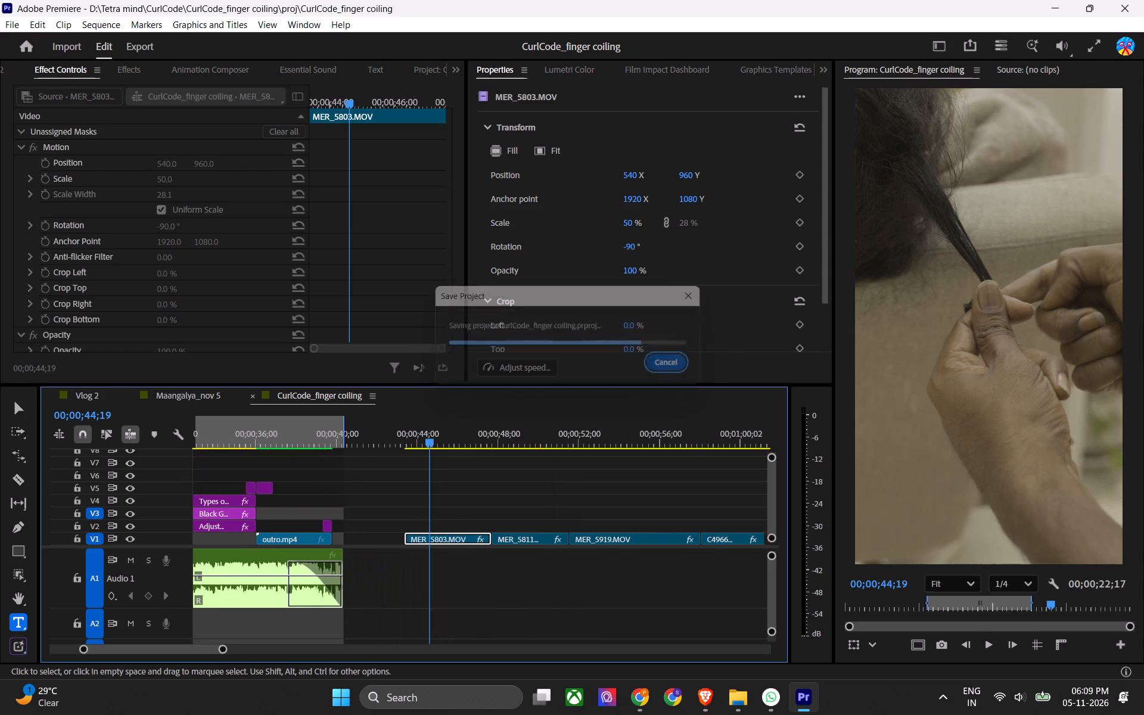
key(Up)
key(space)
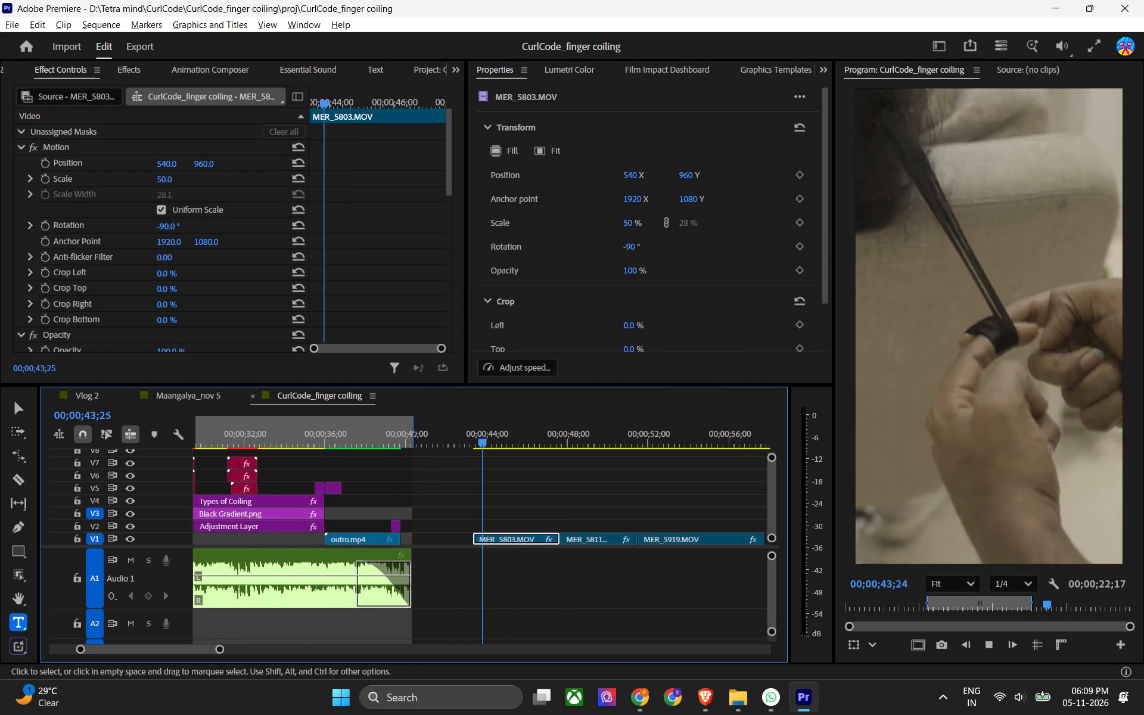
alt+scroll(474, 489, up, 4)
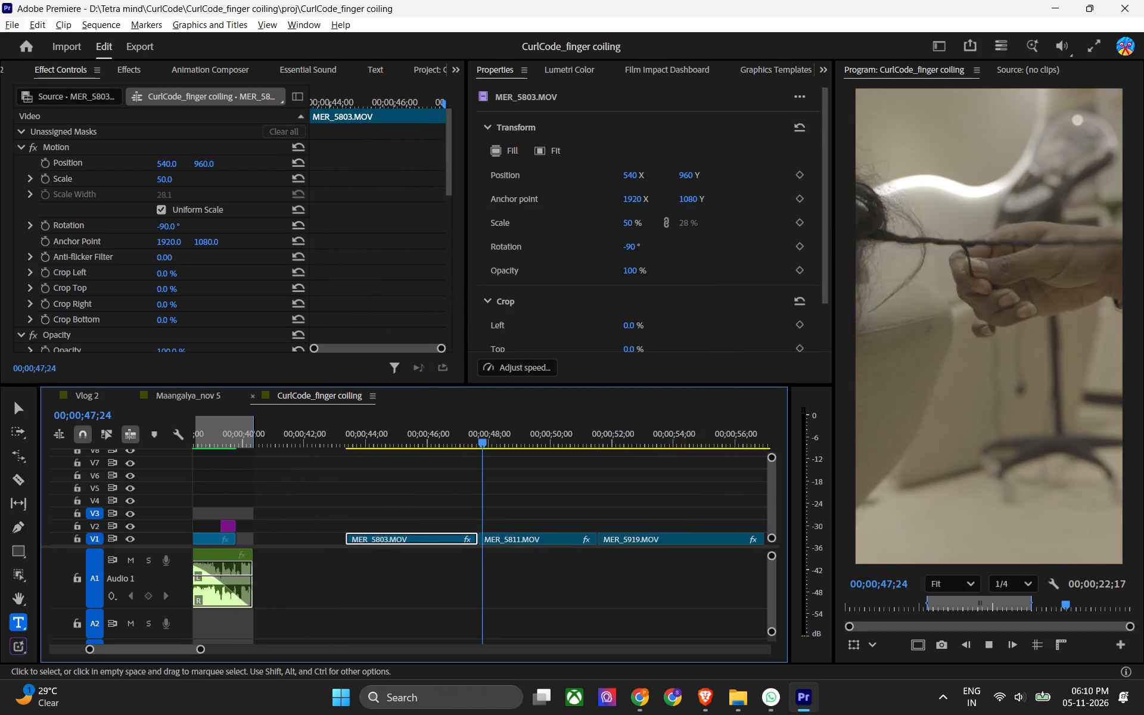
key(space)
Shift MER_5811.MOV and all following V1 clips so they start at 00;00;48;27, leaving a gap after MER_5803.MOV.
click(469, 433)
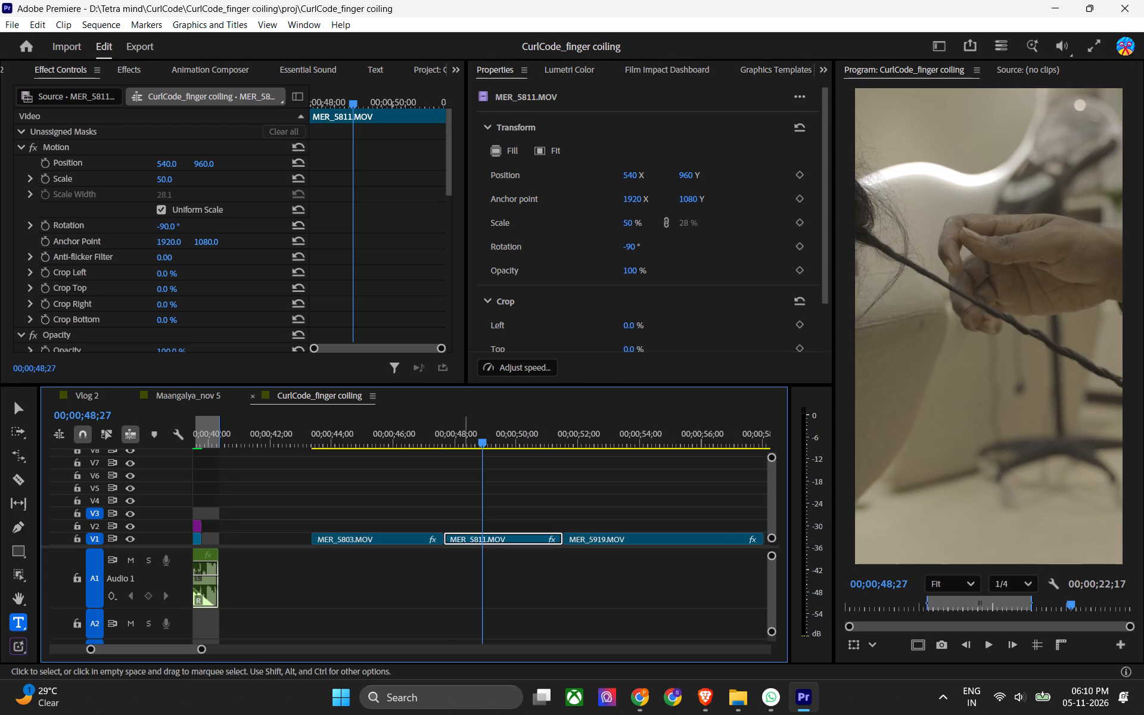
key(a)
shift+drag(499, 536, 544, 537)
key(c)
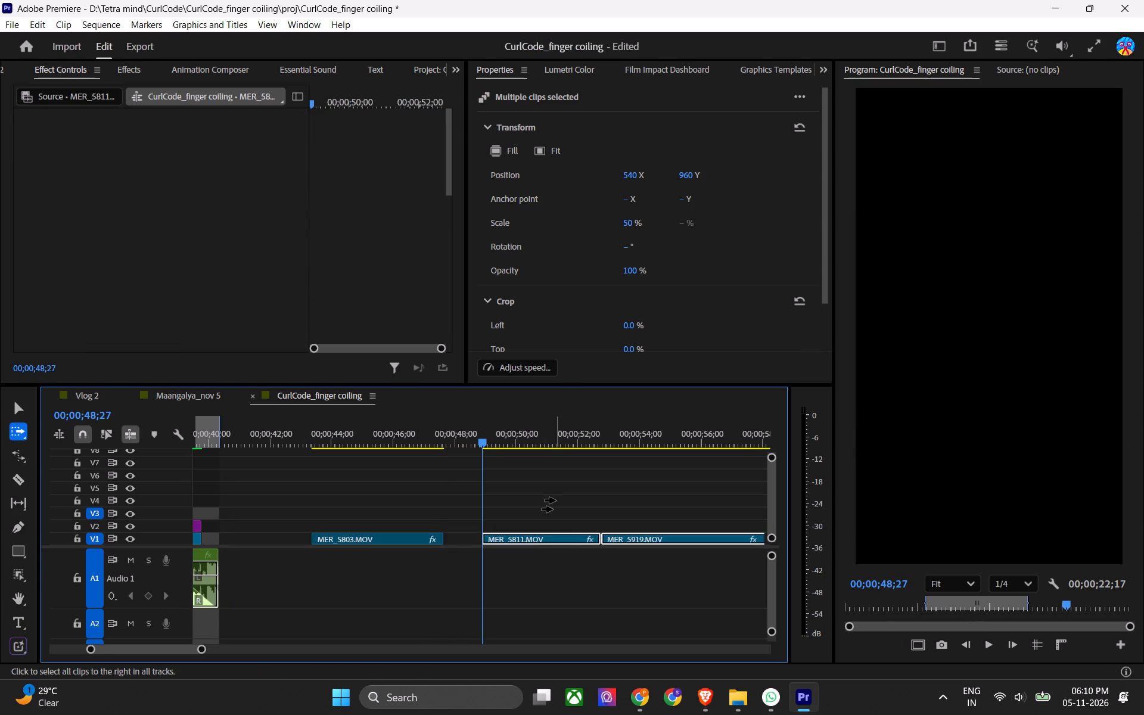
click(556, 498)
key(ctrl+s)
Extend the end of MER_5803.MOV until it meets the start of MER_5811.MOV, and preview the added footage.
key(v)
drag(443, 539, 462, 544)
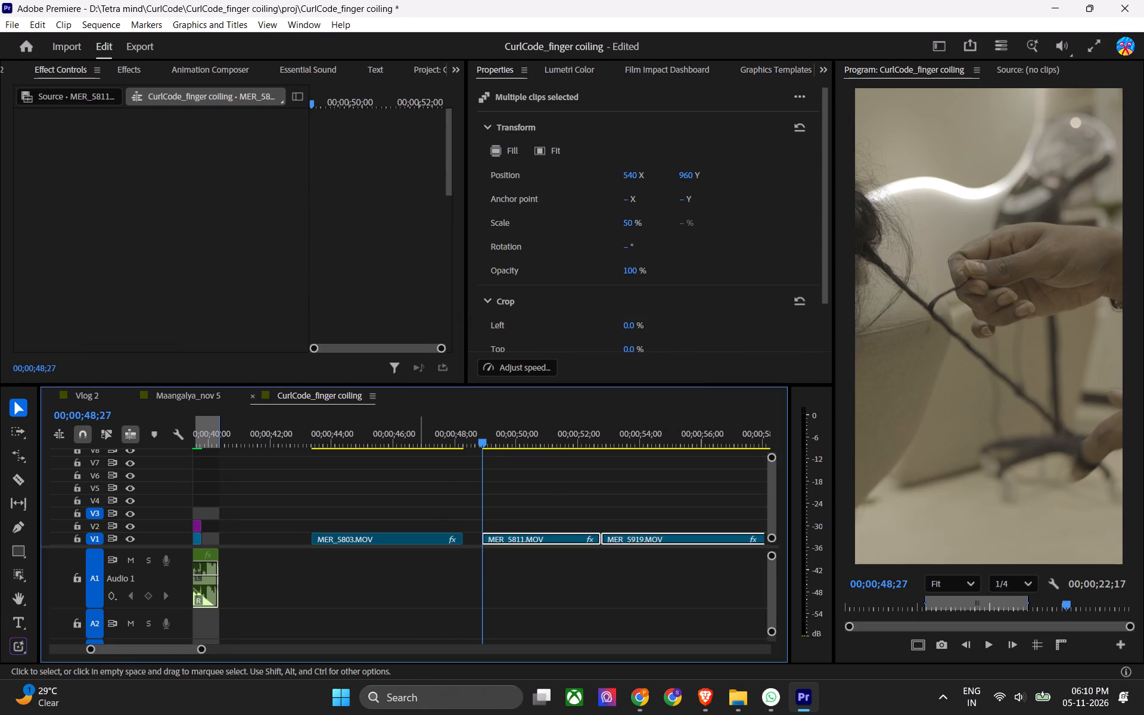
click(416, 450)
click(422, 434)
key(space)
alt+scroll(452, 528, up, 3)
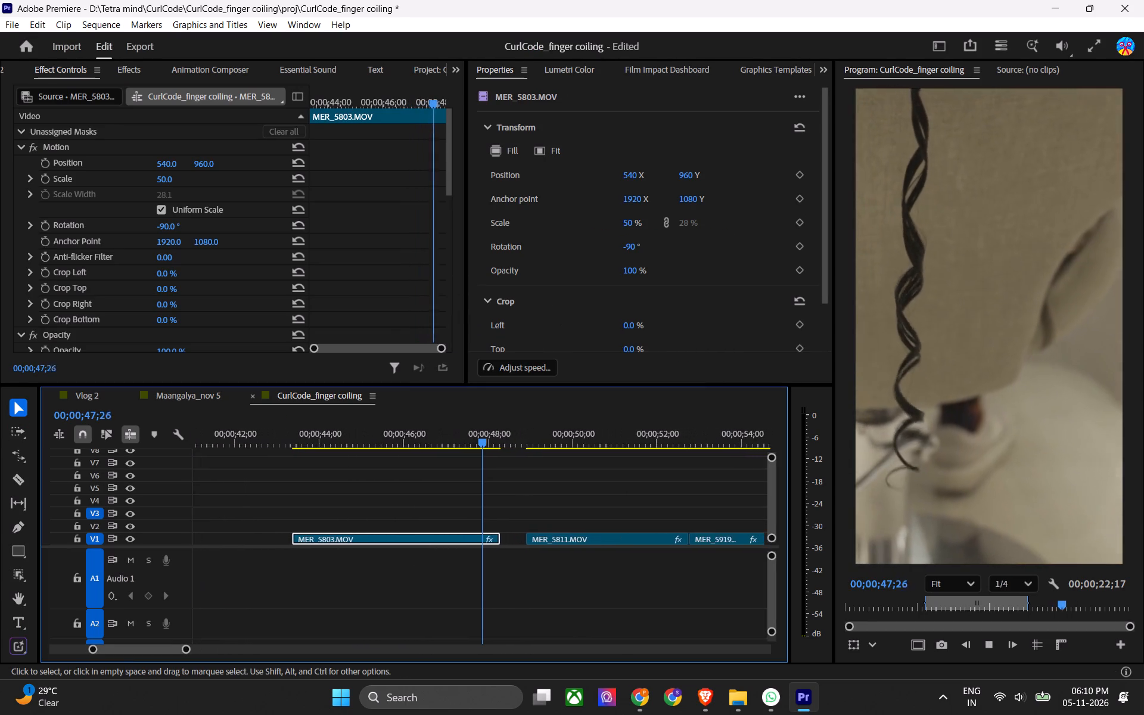
key(space)
click(474, 530)
drag(474, 534, 502, 542)
key(space)
key(space)
Ripple-trim the last few frames off MER_5803.MOV so MER_5811.MOV follows directly.
drag(456, 432, 422, 434)
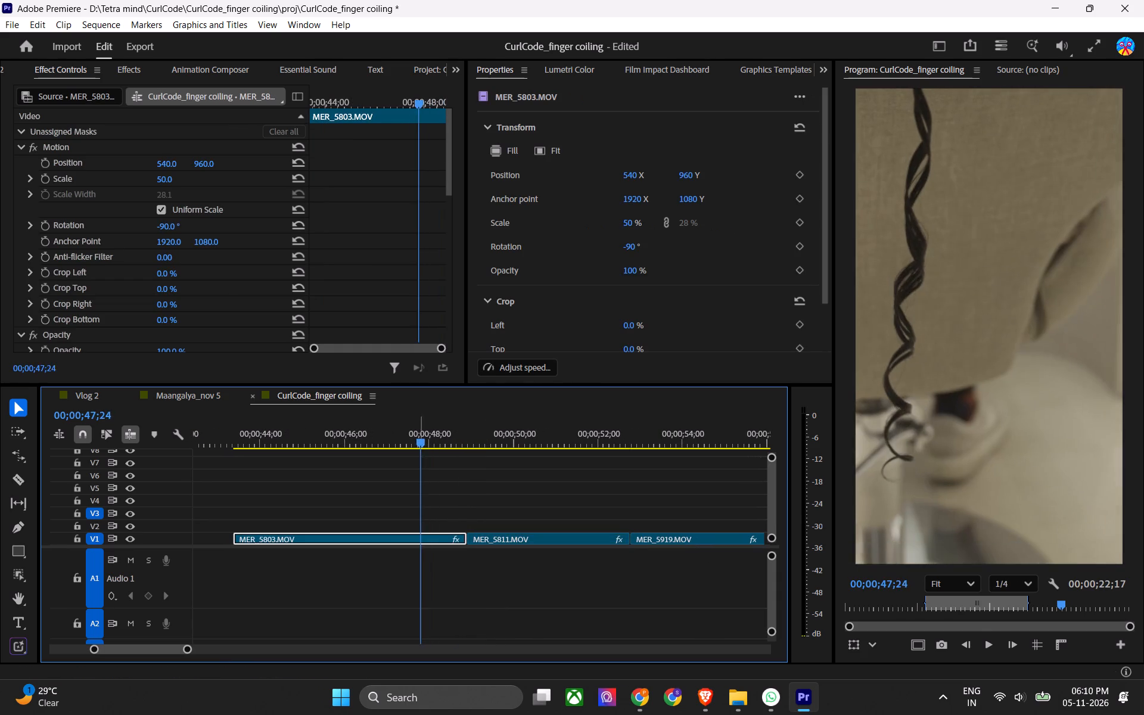
key(space)
key(space)
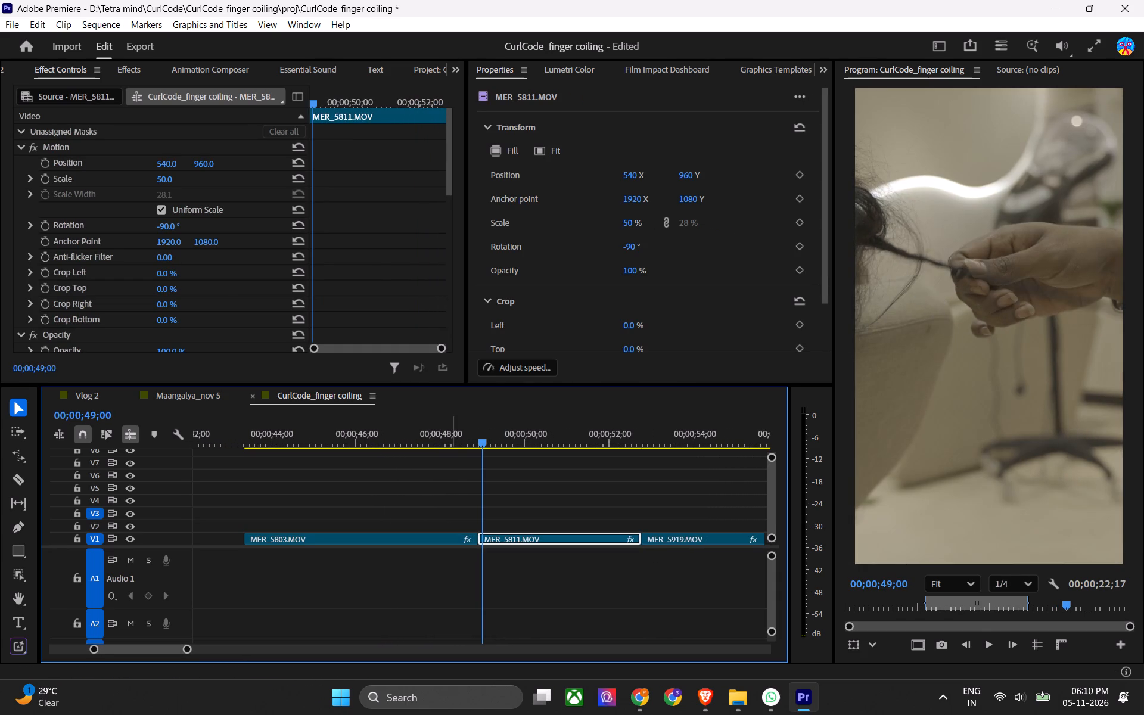
drag(454, 429, 455, 441)
key(w)
After previewing MER_5811.MOV, shift MER_5919.MOV and the clip following it about 2 seconds later on V1.
key(space)
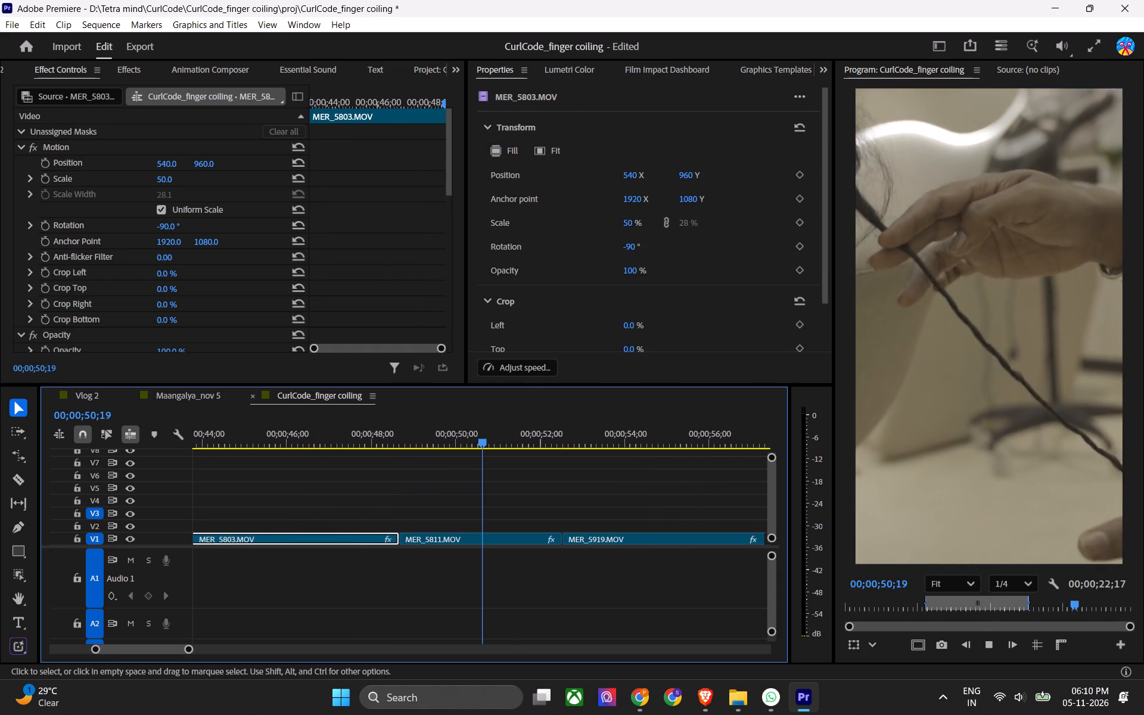
key(space)
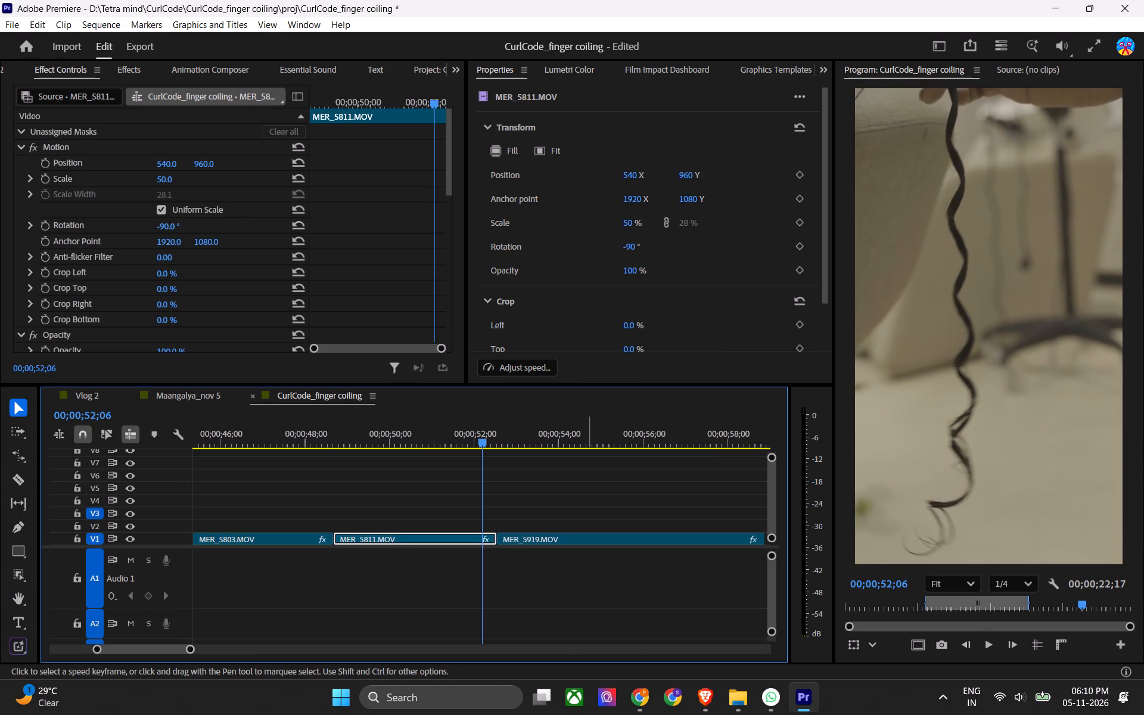
key(a)
drag(565, 536, 652, 536)
Extend the end of MER_5811.MOV into the gap, previewing the footage, so it ends at 00;00;53;21.
key(v)
drag(502, 539, 551, 539)
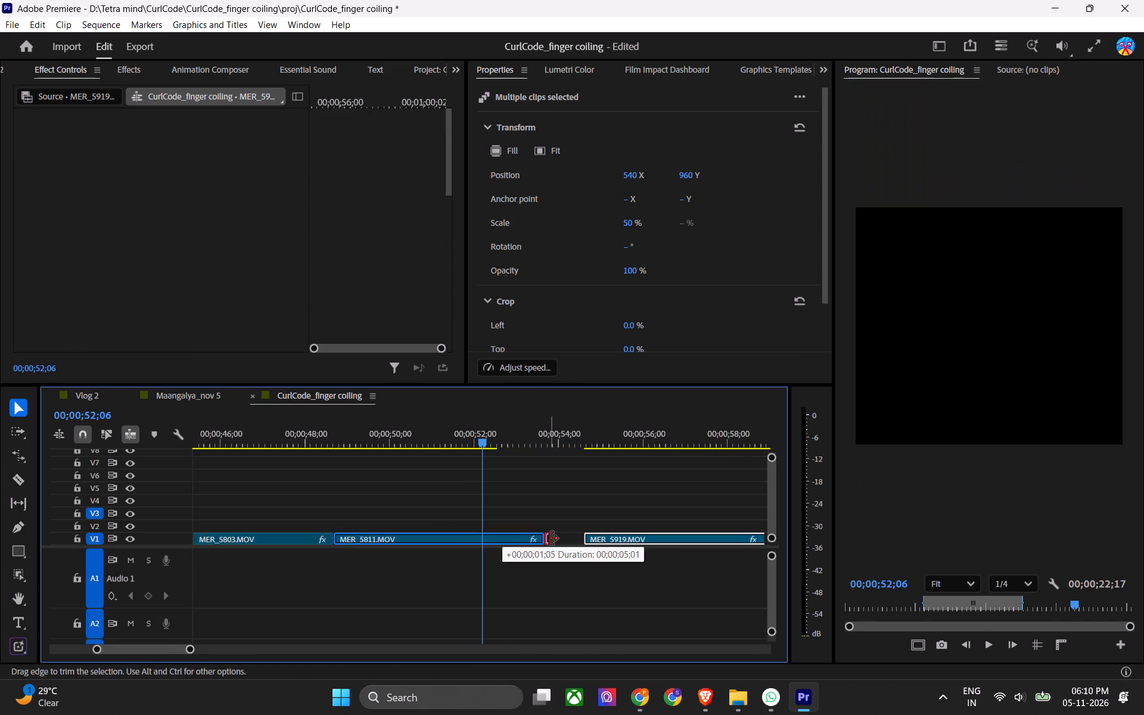
drag(551, 539, 571, 539)
key(space)
key(space)
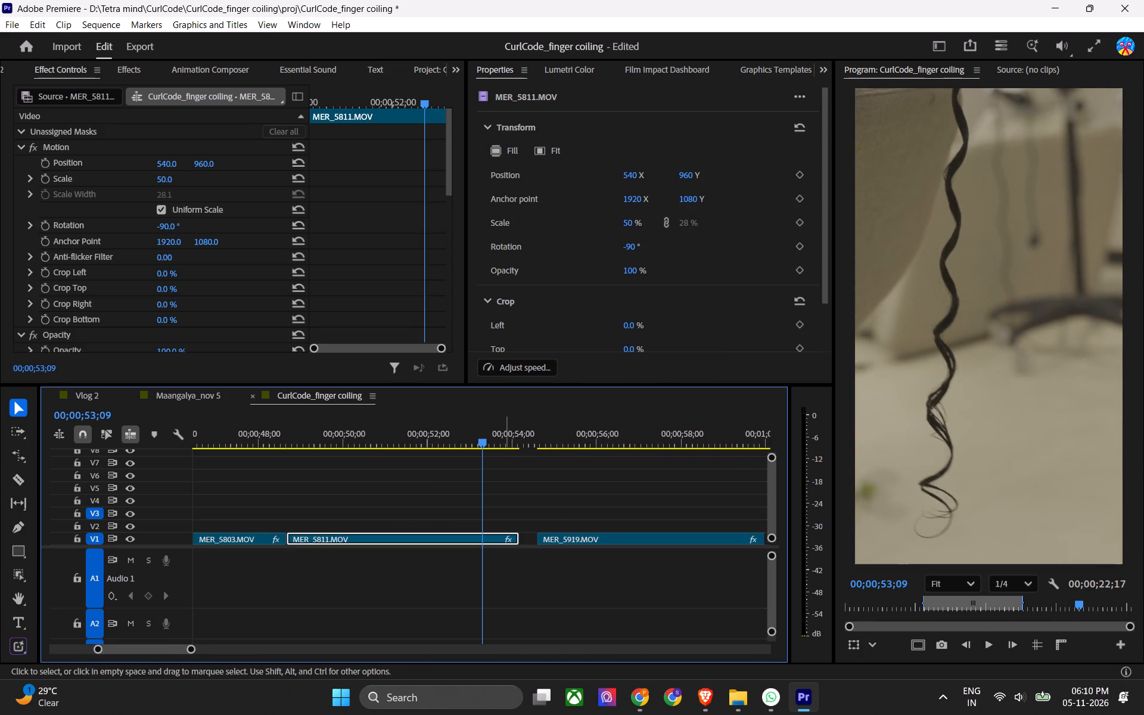
key(space)
key(space)
drag(505, 531, 491, 536)
drag(500, 538, 482, 546)
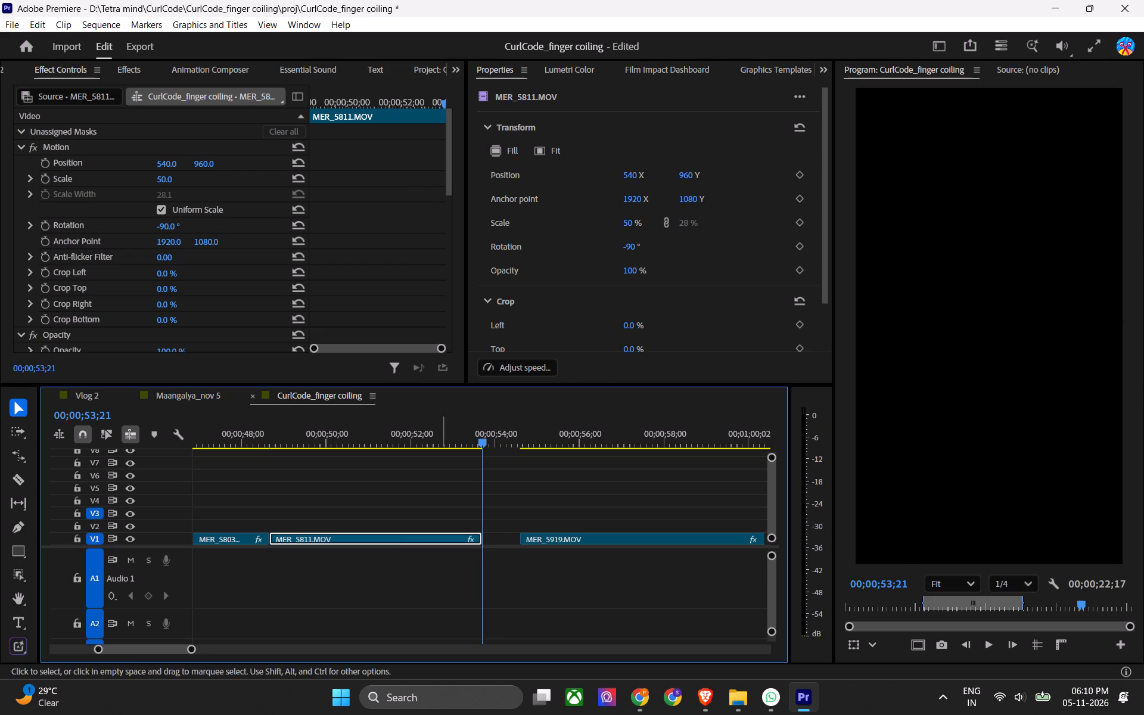
Split the MER_5811.MOV clip at 00;00;52;02, where the finished coil hangs down.
drag(424, 442, 403, 446)
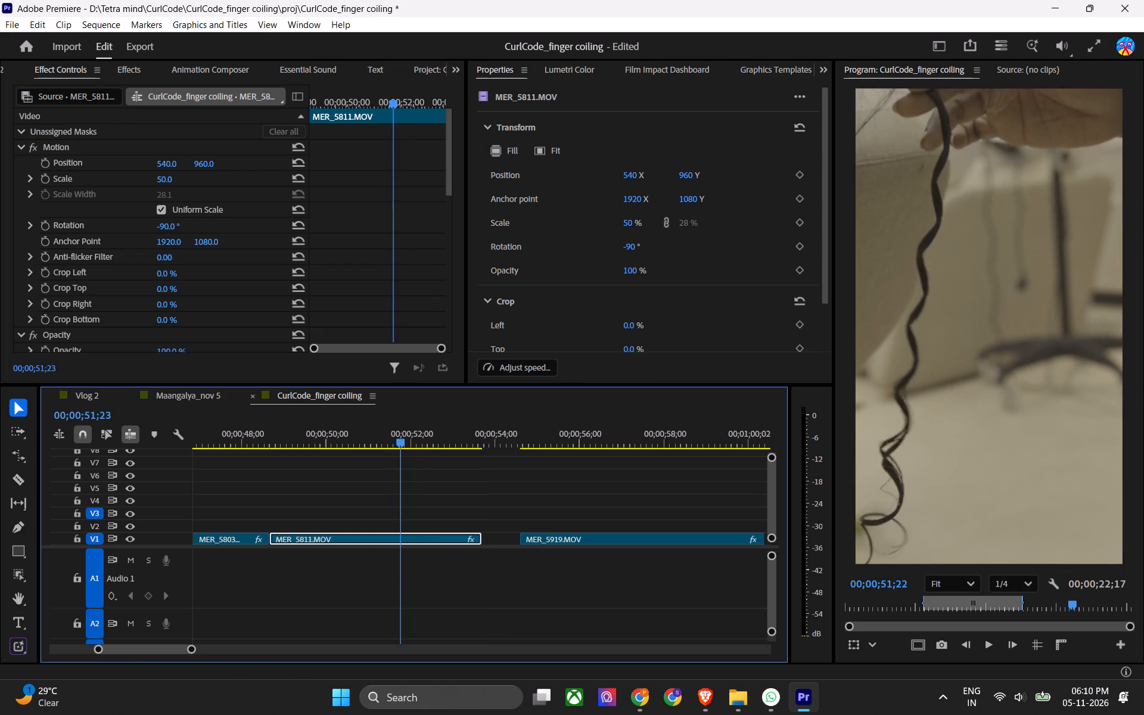
drag(403, 446, 416, 447)
key(c)
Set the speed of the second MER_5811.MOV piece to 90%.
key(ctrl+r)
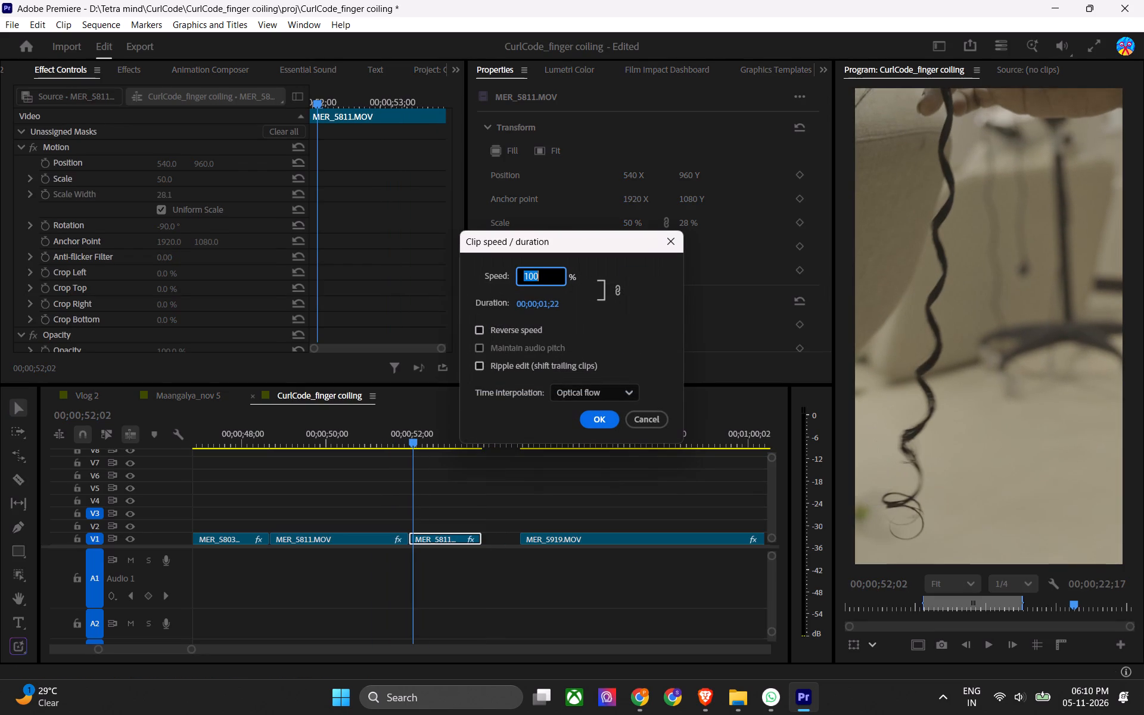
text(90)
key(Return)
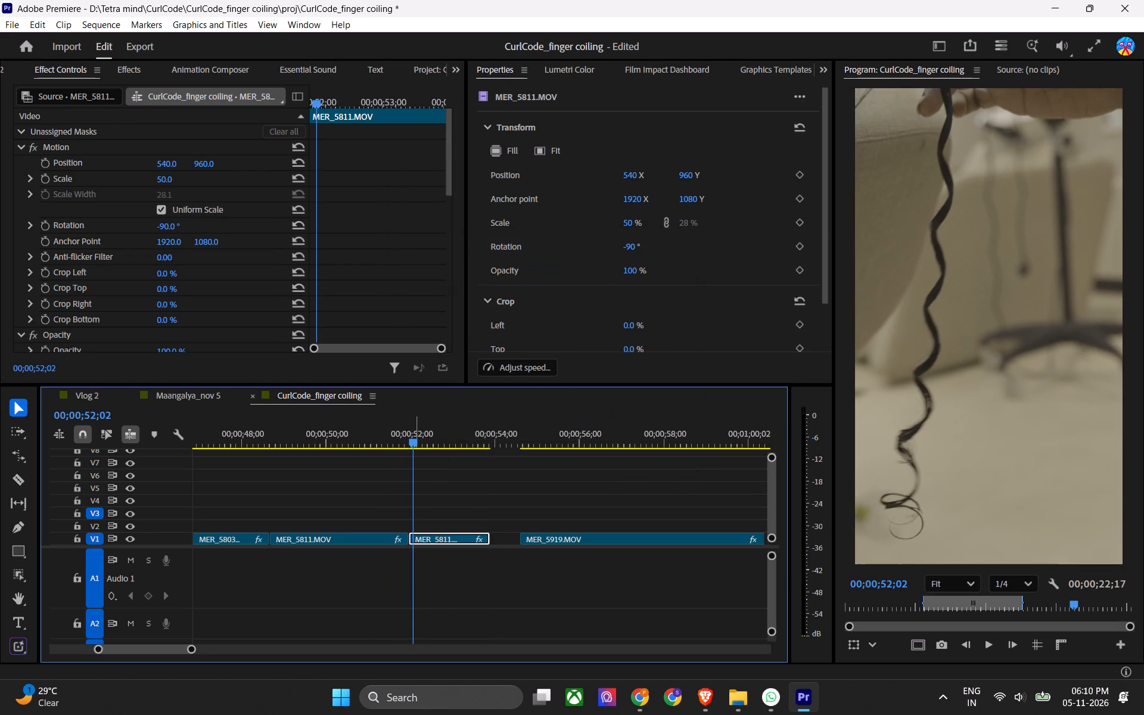
Set the speed of the second MER_5811.MOV piece to 80% and save the project.
key(ctrl+r)
text(80)
key(Return)
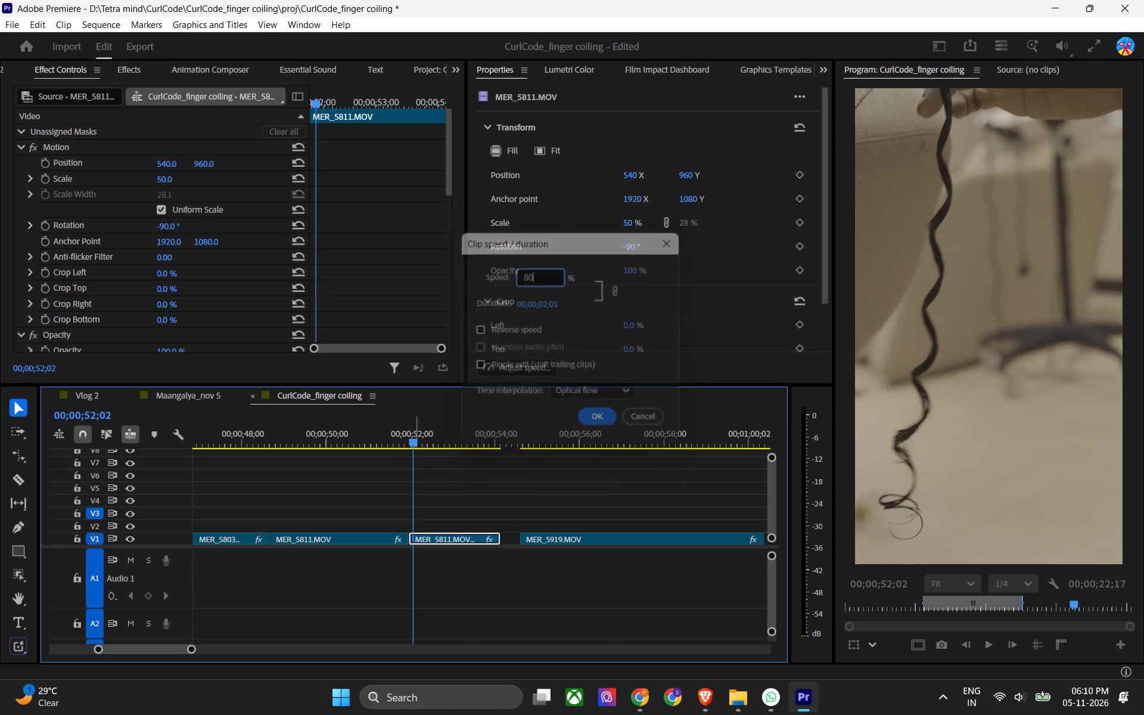
key(ctrl+s)
Preview the slowed MER_5811.MOV piece, close the gap between it and MER_5919.MOV, and save the project.
click(402, 436)
key(space)
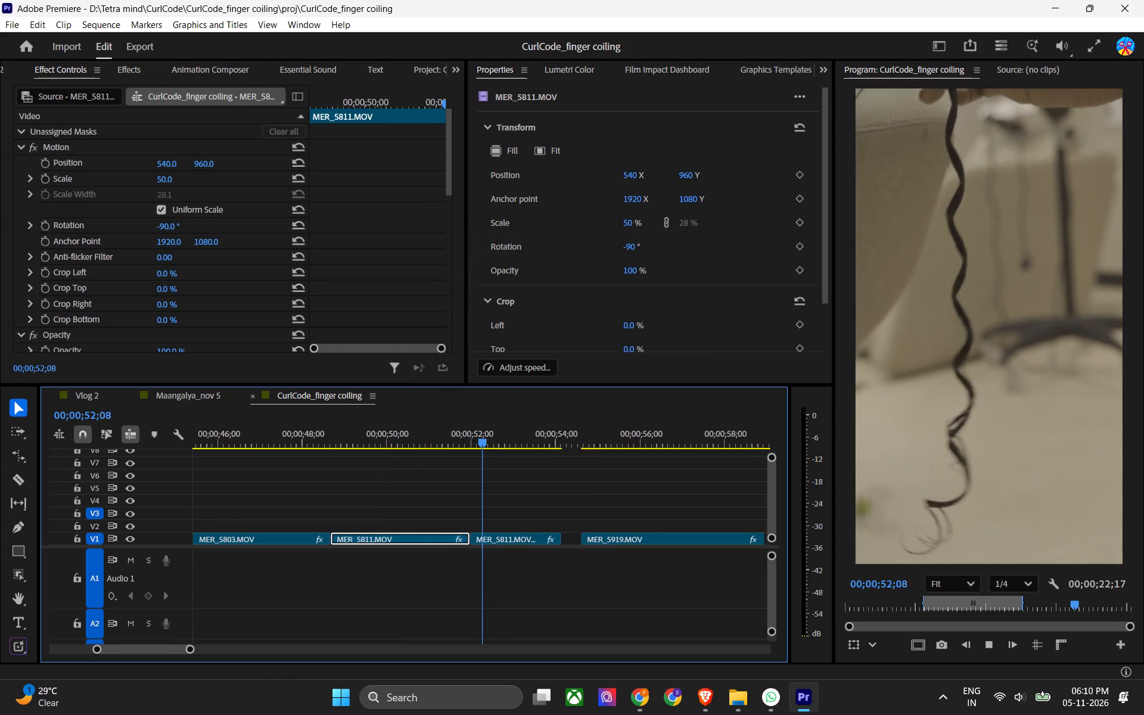
key(space)
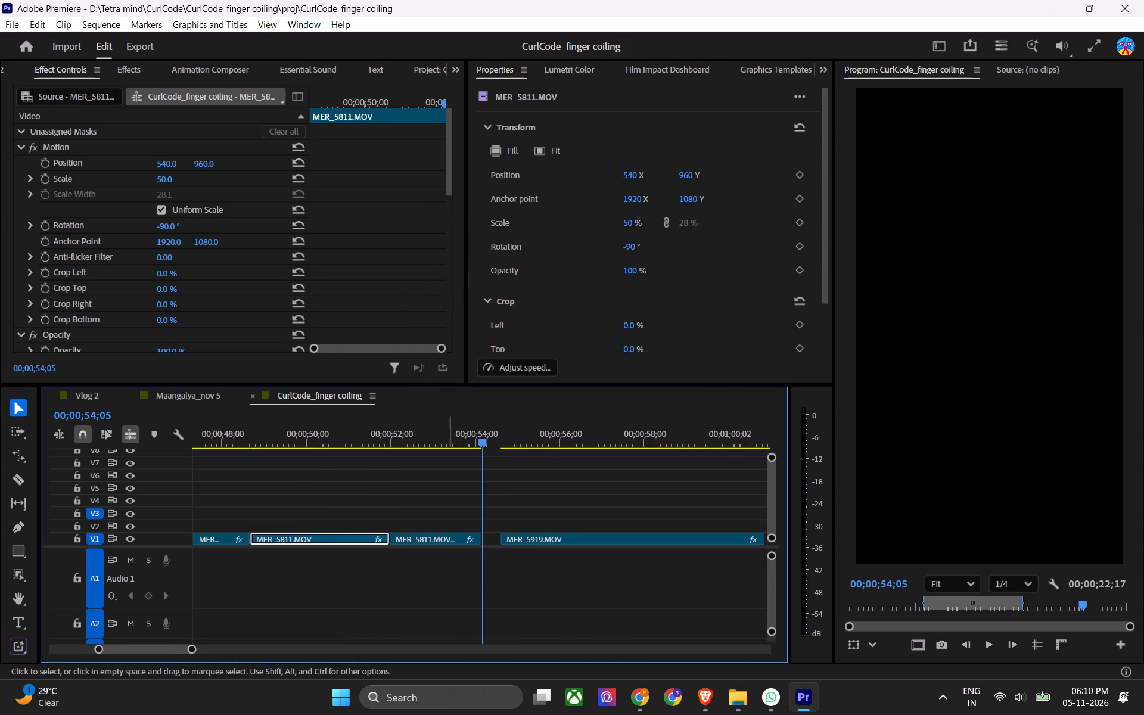
key(Up)
key(w)
key(ctrl+s)
Play through MER_5919.MOV and C4966.MP4, and extend the end of C4966.MP4 by about 1.5 seconds.
key(space)
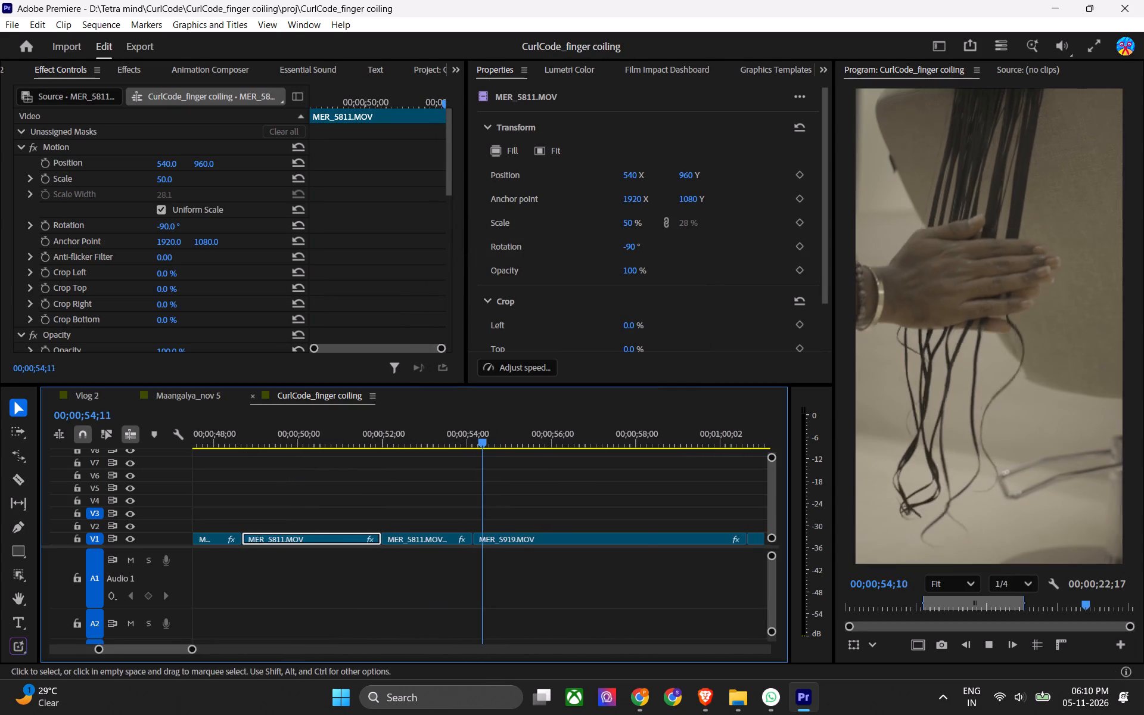
alt+scroll(503, 525, down, 7)
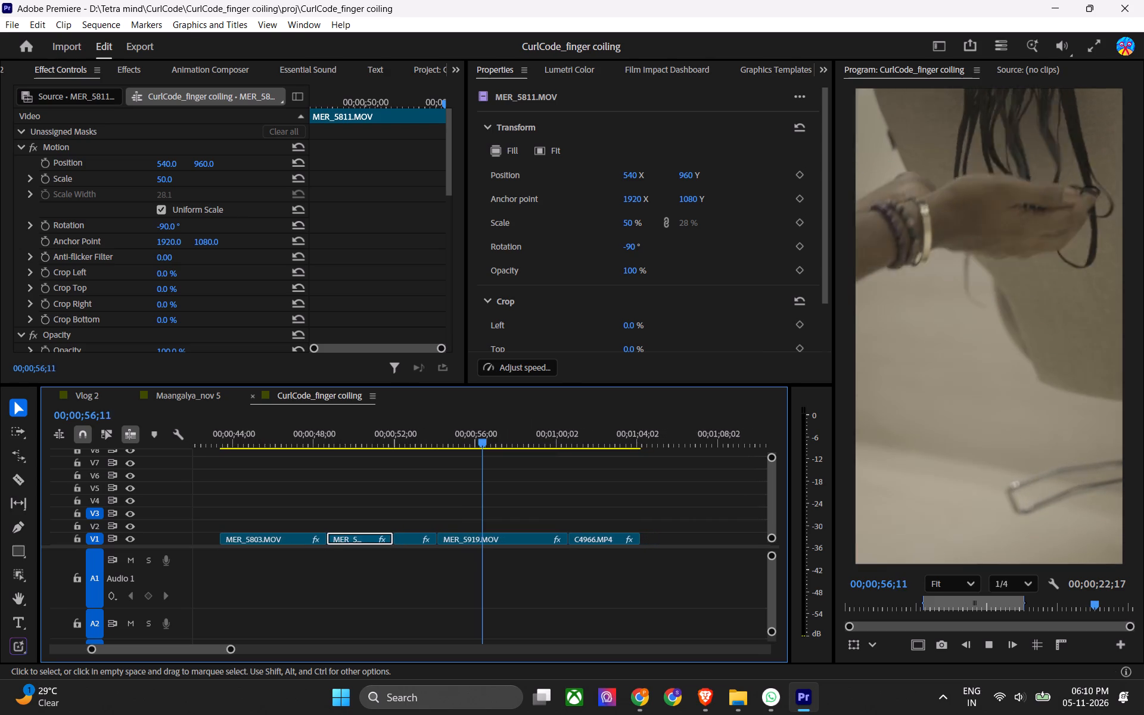
alt+scroll(615, 521, up, 4)
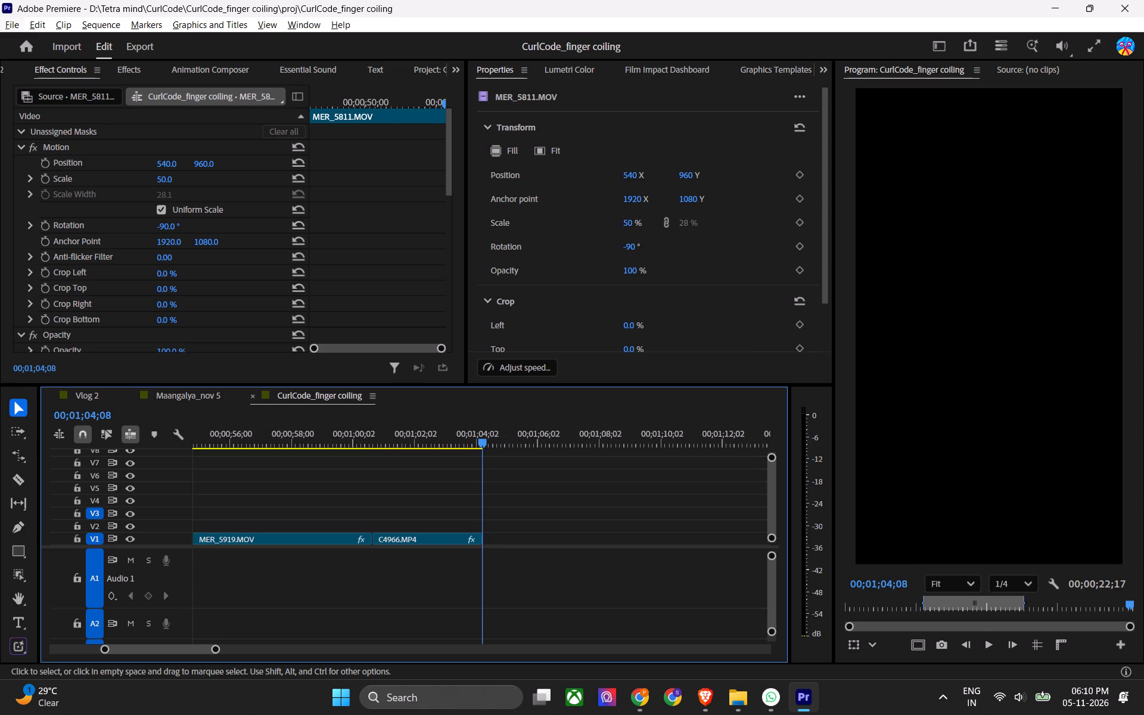
key(space)
click(481, 437)
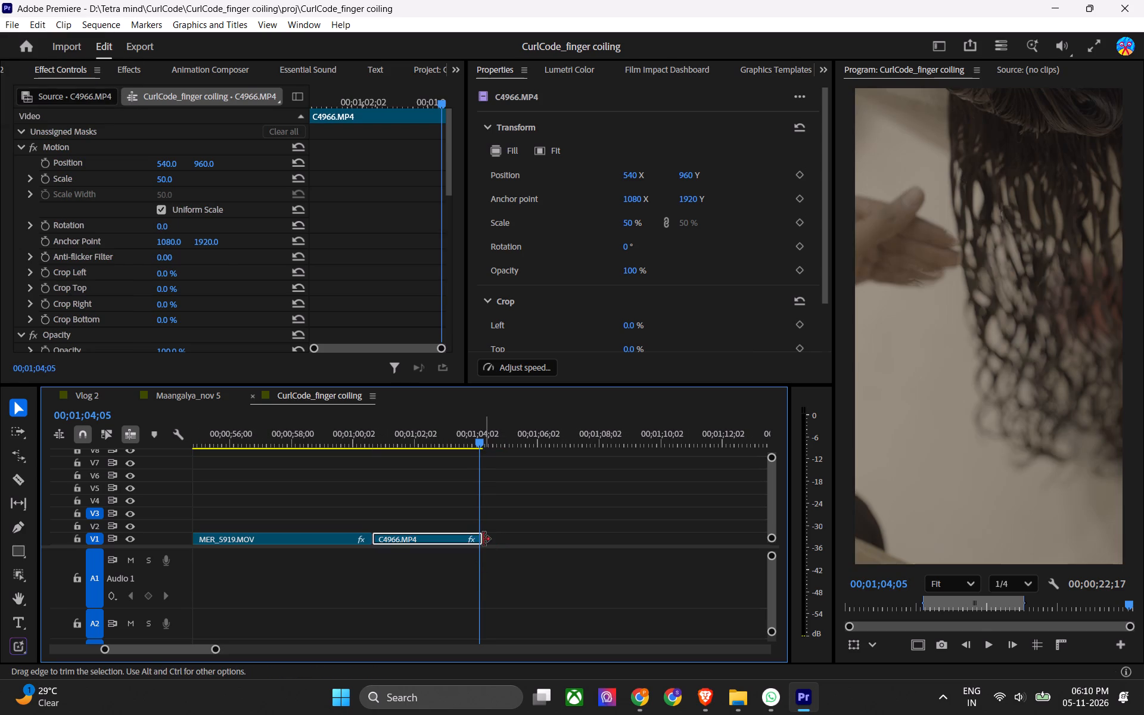
drag(484, 539, 533, 537)
Preview the extended part of C4966.MP4 and ripple-trim its end to just before 00;01;05;02.
key(space)
alt+scroll(498, 554, up, 2)
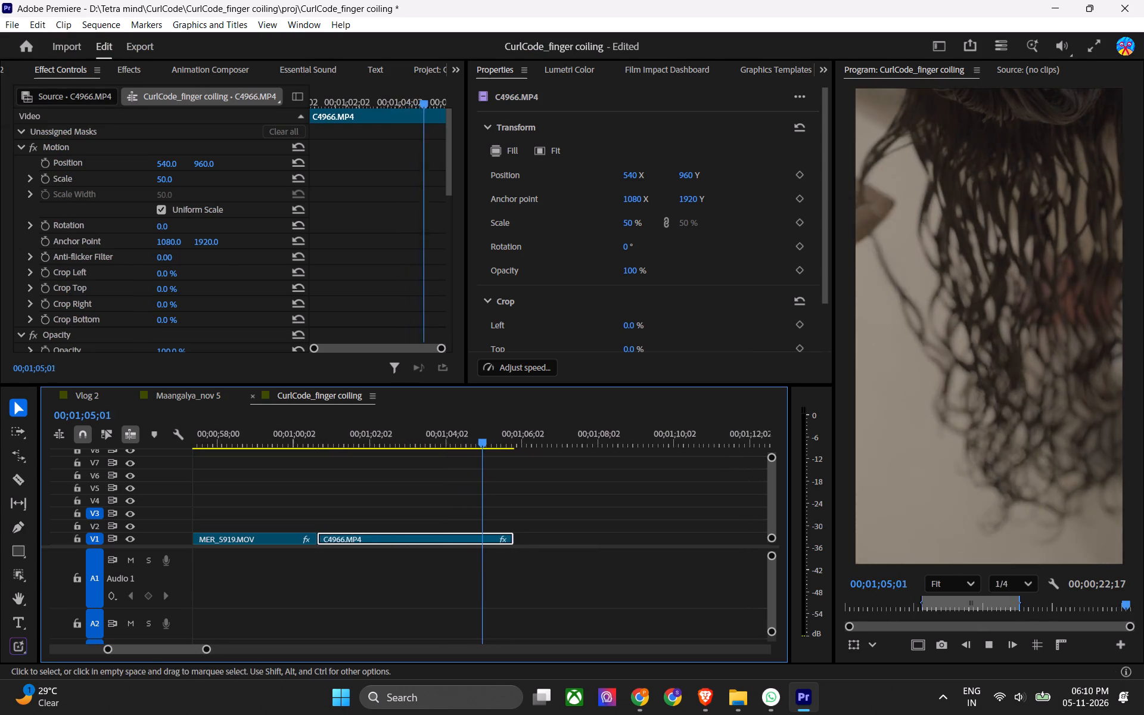
key(space)
alt+scroll(462, 564, up, 6)
click(403, 442)
key(space)
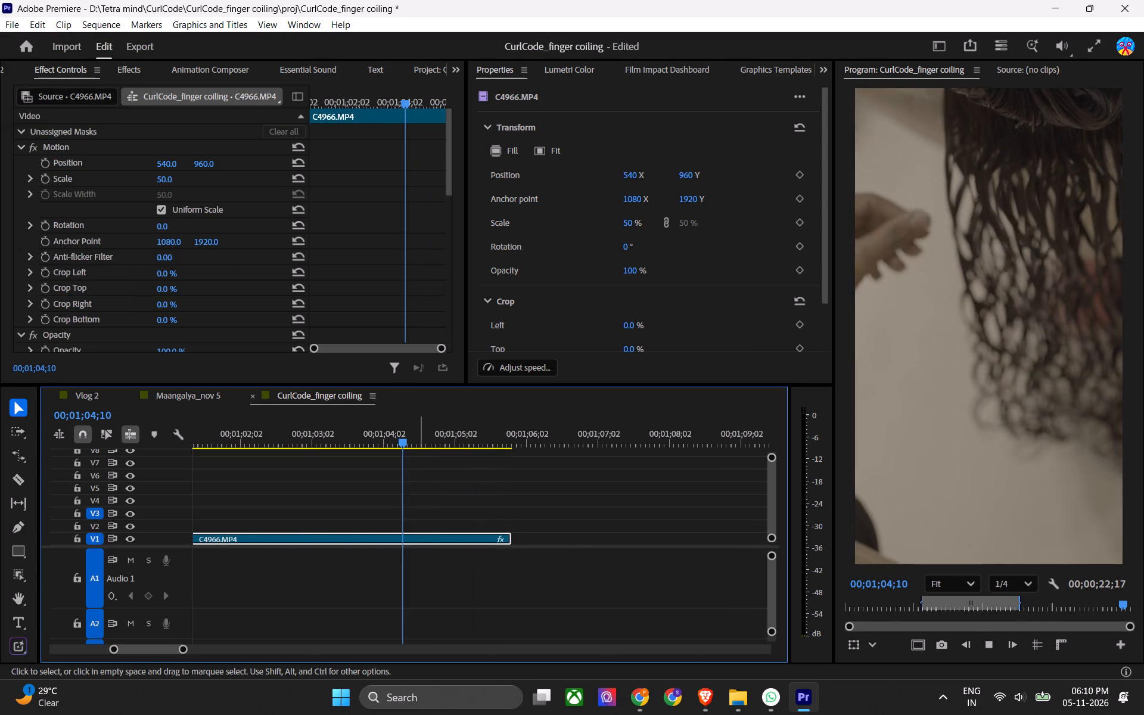
alt+scroll(464, 524, up, 3)
key(space)
drag(486, 439, 474, 444)
scroll(474, 444, up, 1)
key(w)
drag(457, 440, 442, 440)
key(space)
key(space)
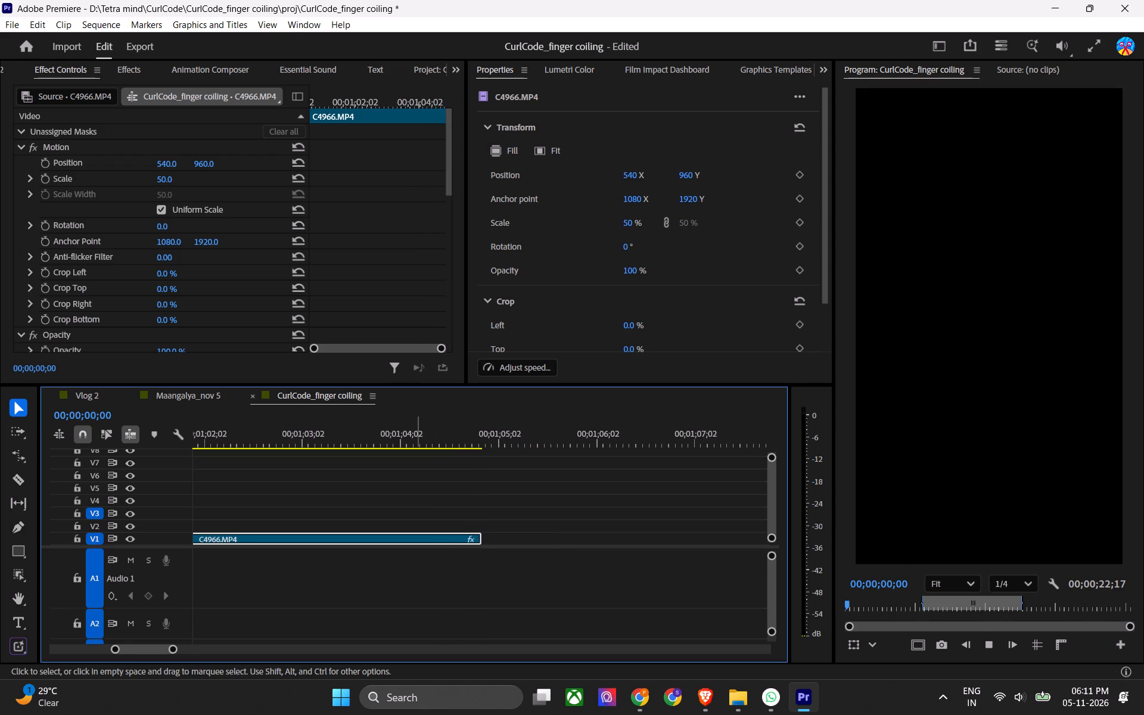
Move the outro.mp4 clip after "Types of Coiling", with its small V2 and V5 clips, to the end of C4966.MP4.
alt+scroll(424, 529, down, 9)
key(space)
alt+scroll(451, 524, down, 15)
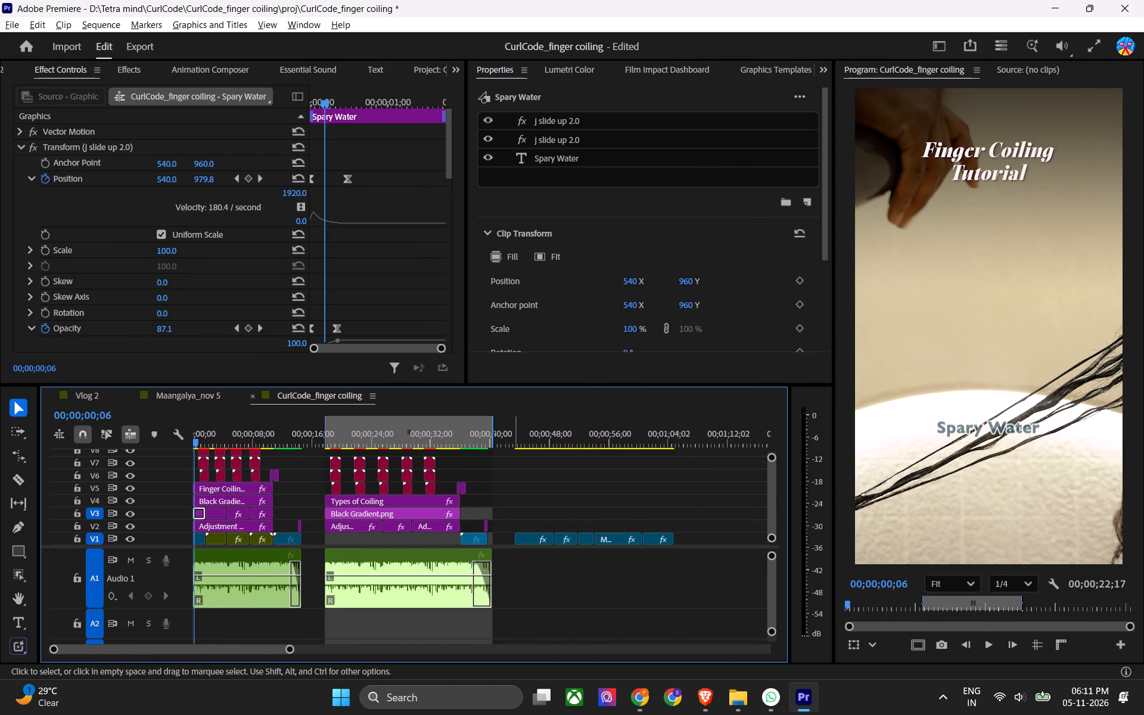
drag(500, 516, 472, 542)
shift+drag(492, 477, 455, 487)
drag(470, 540, 683, 542)
Move the reworked V1 footage, outro and small overlay clips back together so MER_5803.MOV begins at the start of "Types of Coiling".
drag(719, 478, 562, 548)
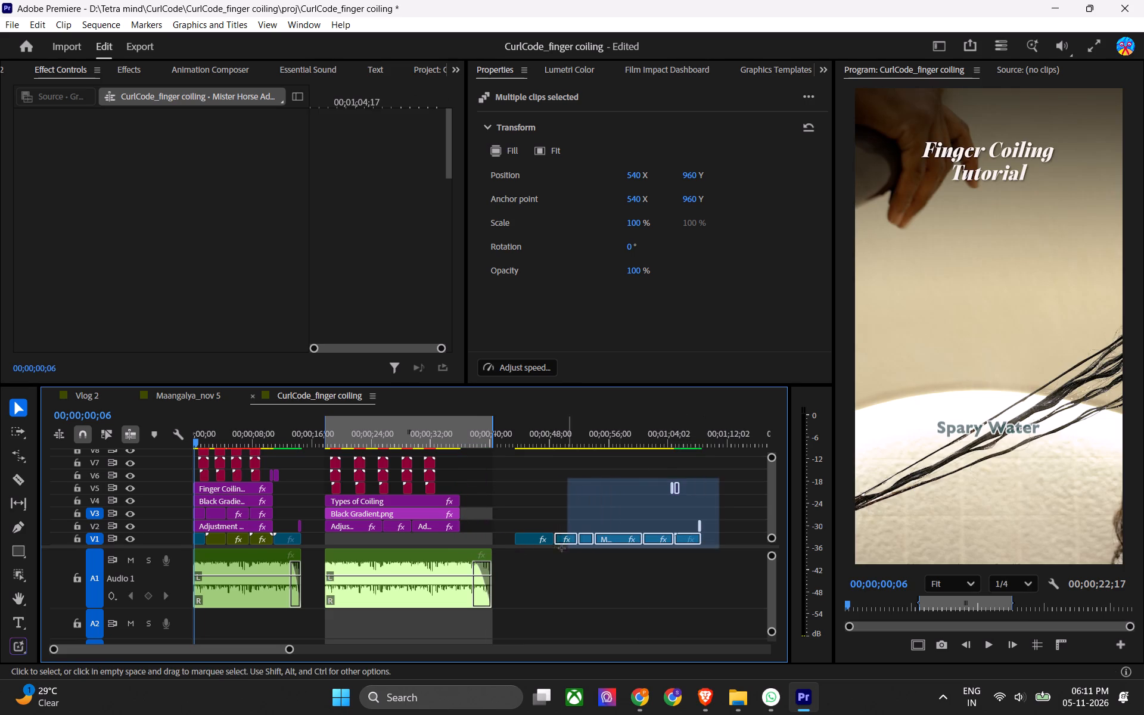
drag(562, 548, 523, 548)
drag(527, 535, 340, 543)
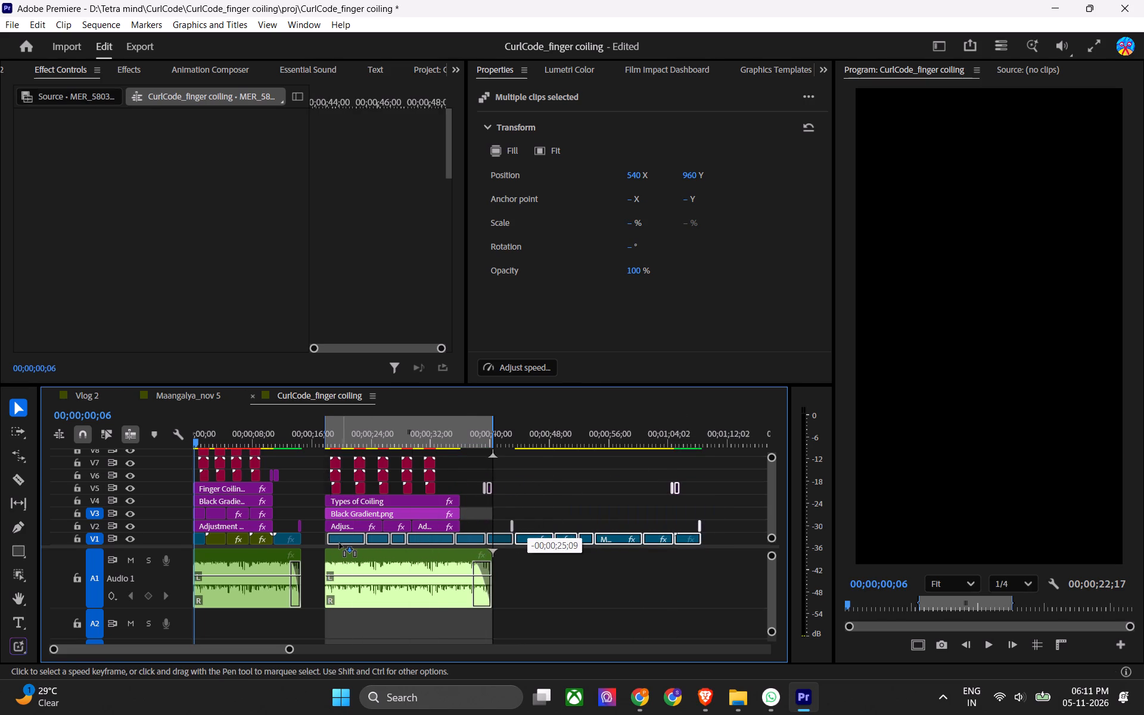
drag(340, 543, 339, 543)
alt+scroll(327, 560, up, 17)
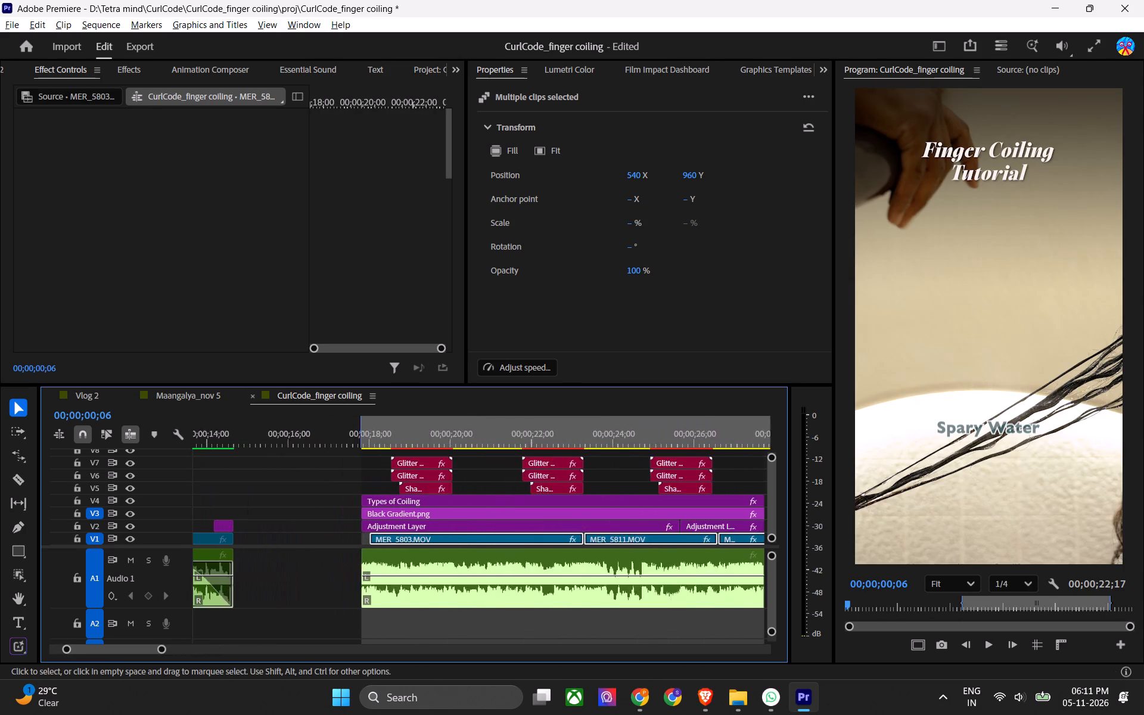
alt+scroll(312, 547, up, 7)
drag(472, 535, 454, 540)
alt+scroll(468, 536, down, 20)
alt+scroll(468, 536, down, 3)
alt+scroll(502, 525, up, 7)
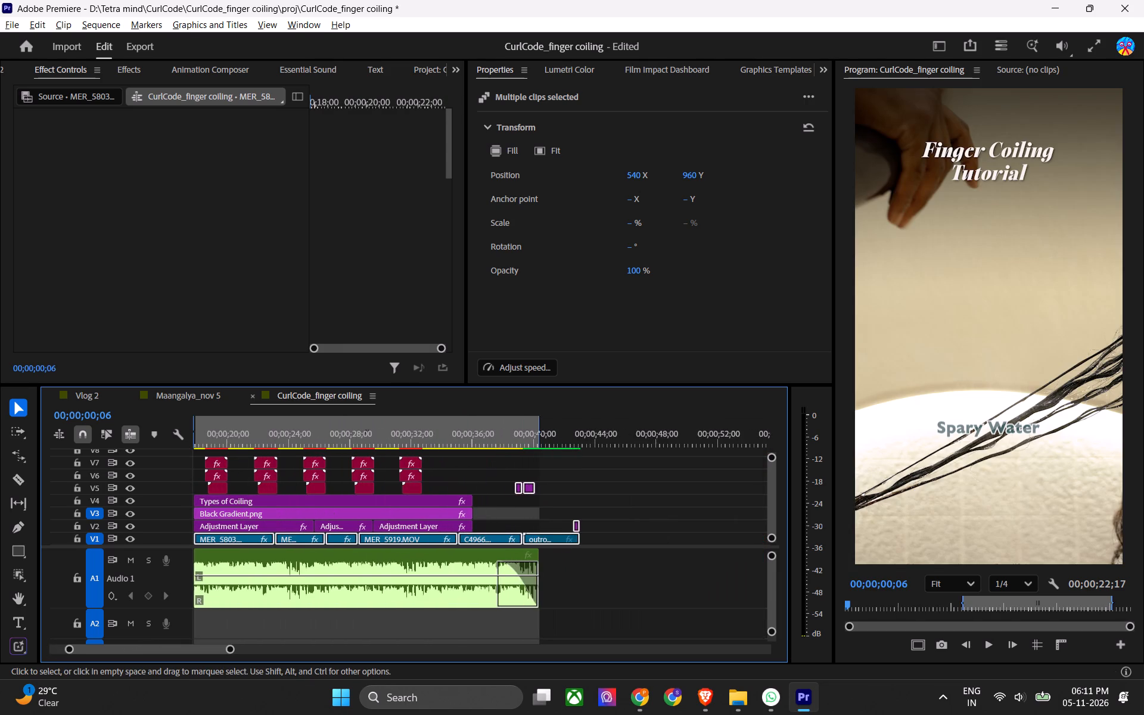
Extend the end of the A1 music under "Types of Coiling" by about 2 seconds, to just short of the outro's end.
click(574, 552)
drag(546, 558, 593, 552)
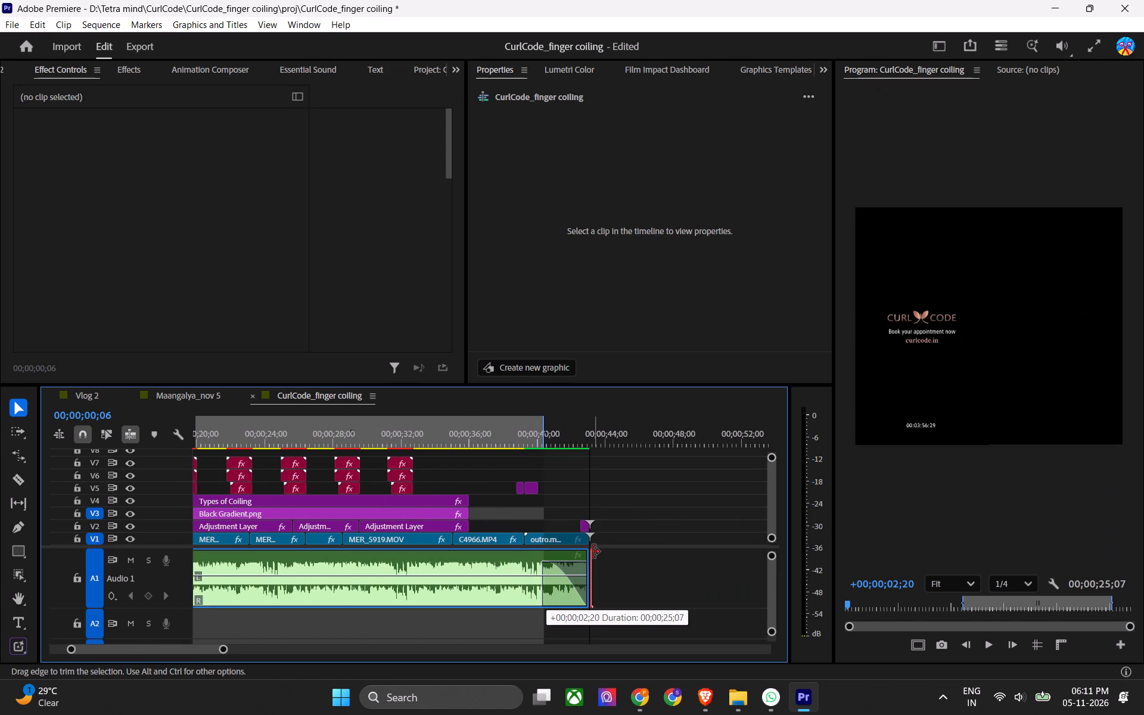
drag(593, 552, 587, 552)
Extend the "Types of Coiling" title, Black Gradient.png and last Adjustment Layer to the start of outro.mp4, and save the project.
drag(480, 482, 465, 521)
drag(467, 512, 520, 520)
scroll(510, 515, up, 6)
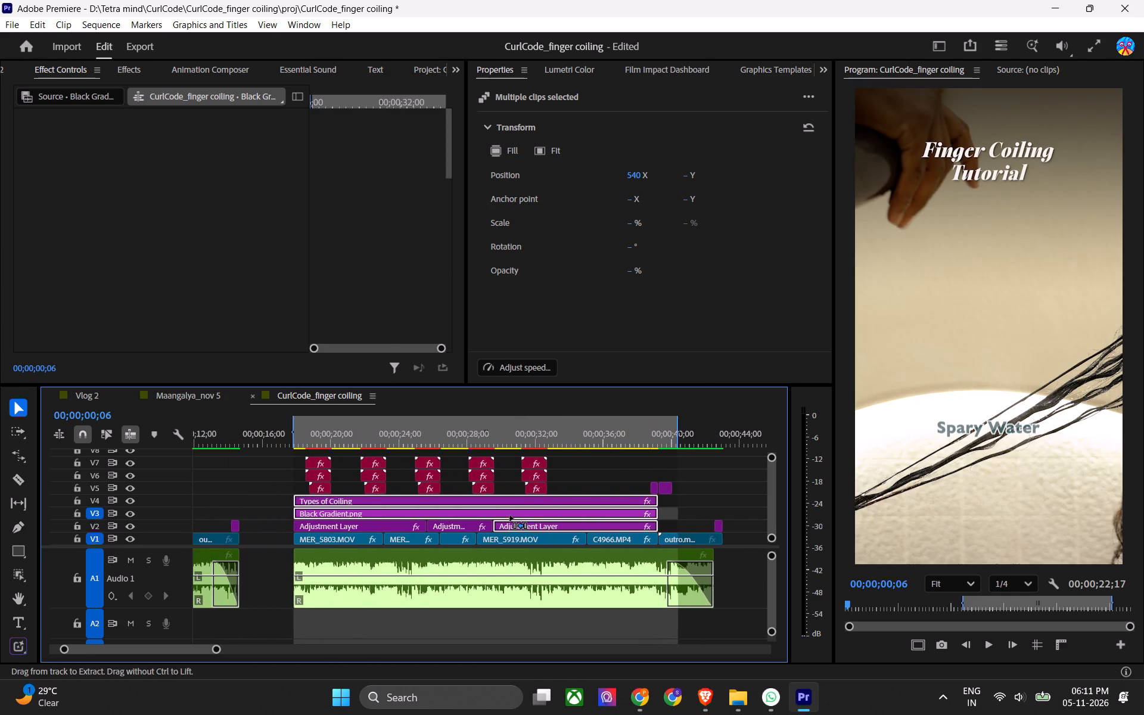
key(ctrl+s)
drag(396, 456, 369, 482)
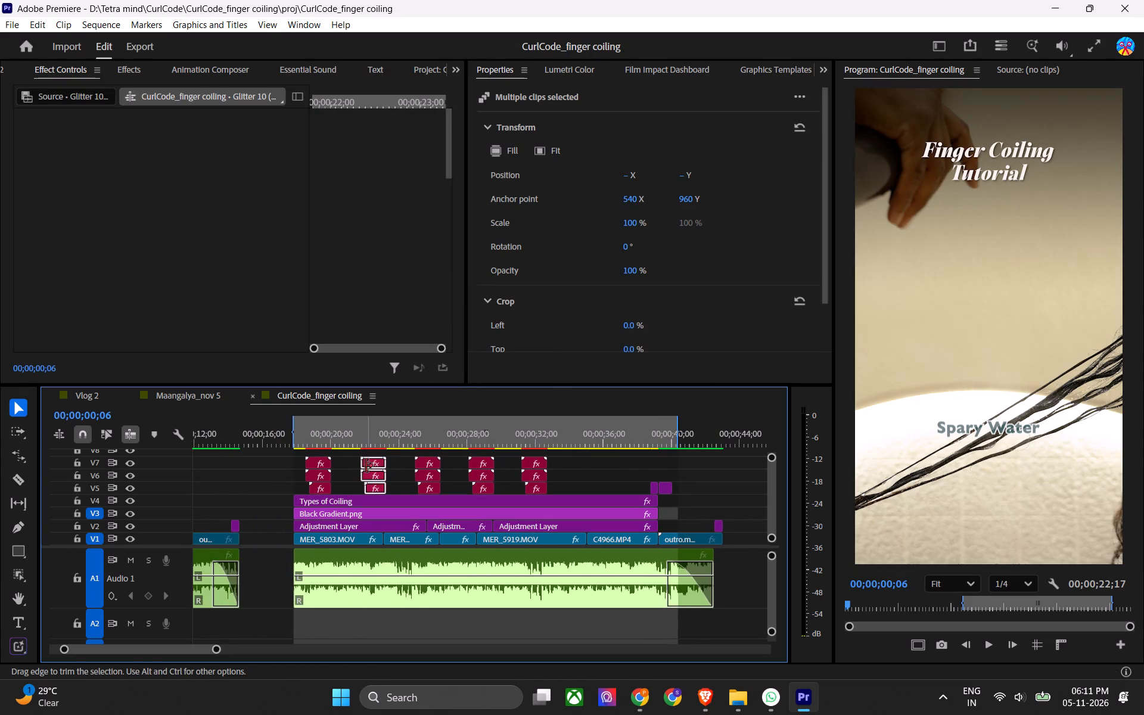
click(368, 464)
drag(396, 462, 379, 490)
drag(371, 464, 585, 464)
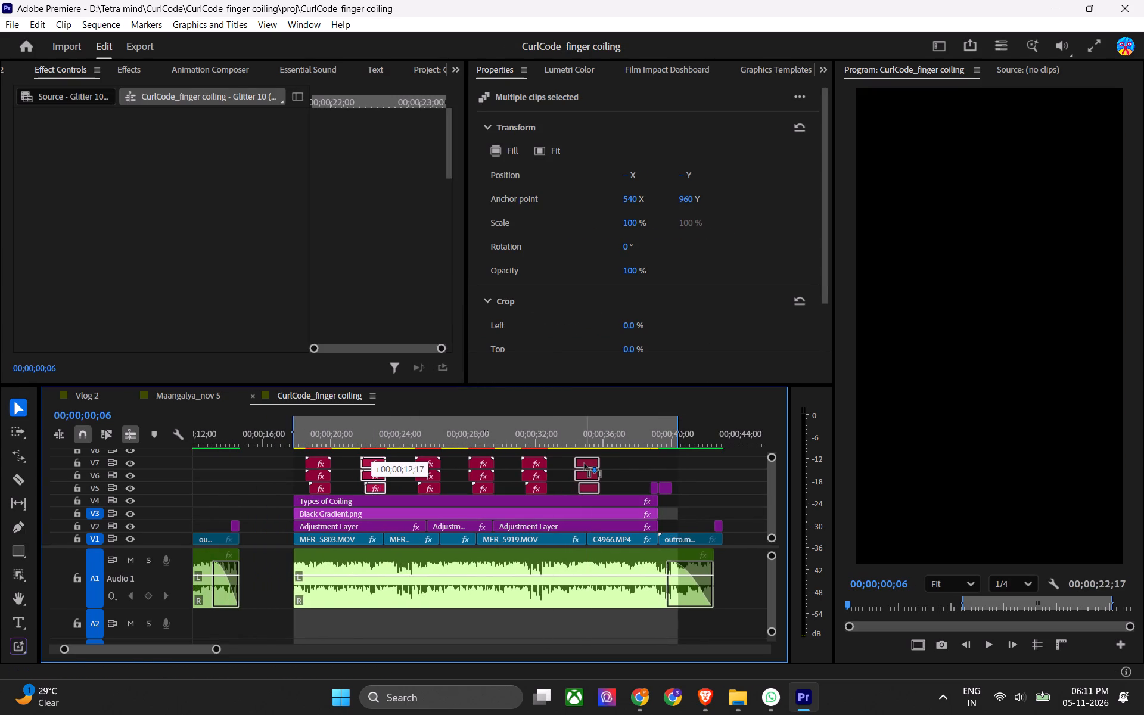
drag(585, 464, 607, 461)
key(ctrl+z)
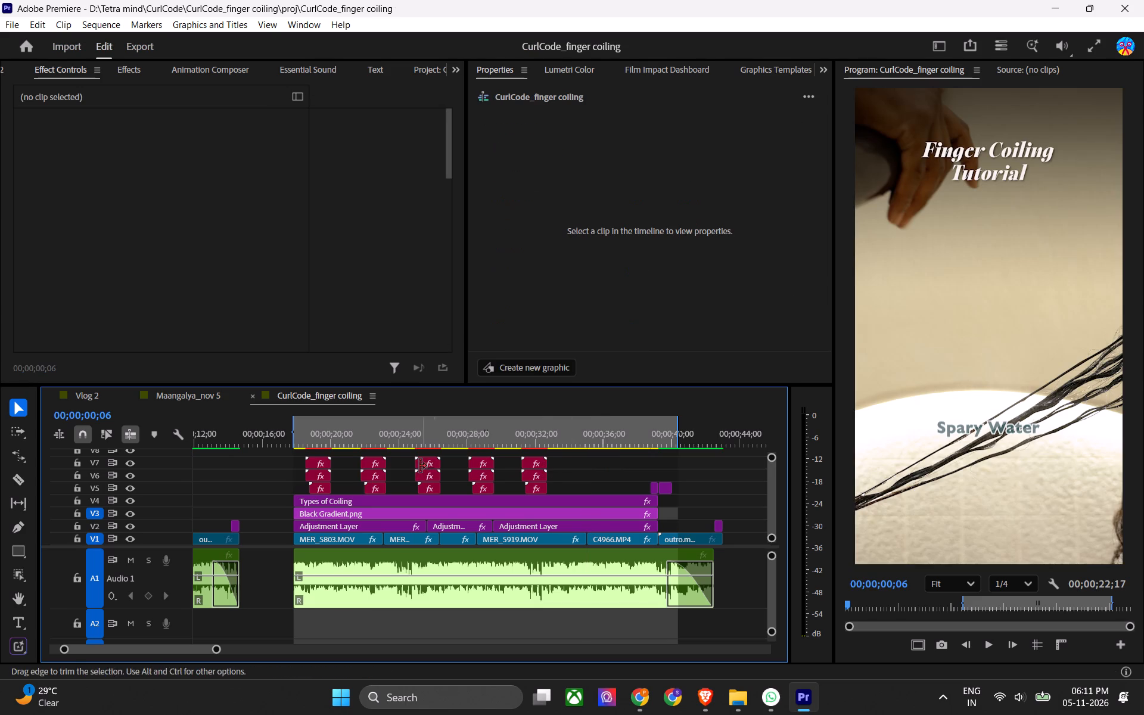
Duplicate the second glitter stack of the "Types of Coiling" section on V5–V7 to the start of C4966.MP4.
drag(401, 462, 370, 486)
drag(371, 461, 571, 472)
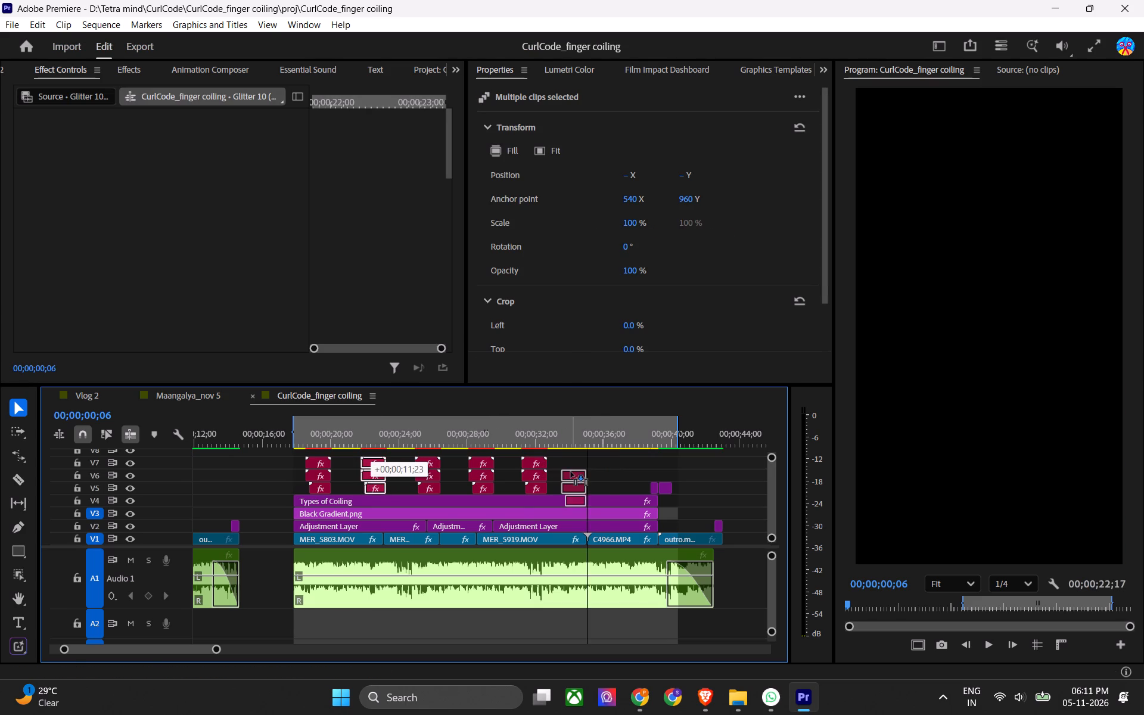
drag(571, 472, 599, 463)
With snapping off, shift the fifth and sixth "Types of Coiling" glitter stacks on V5–V7 about 0.7 seconds later each.
key(s)
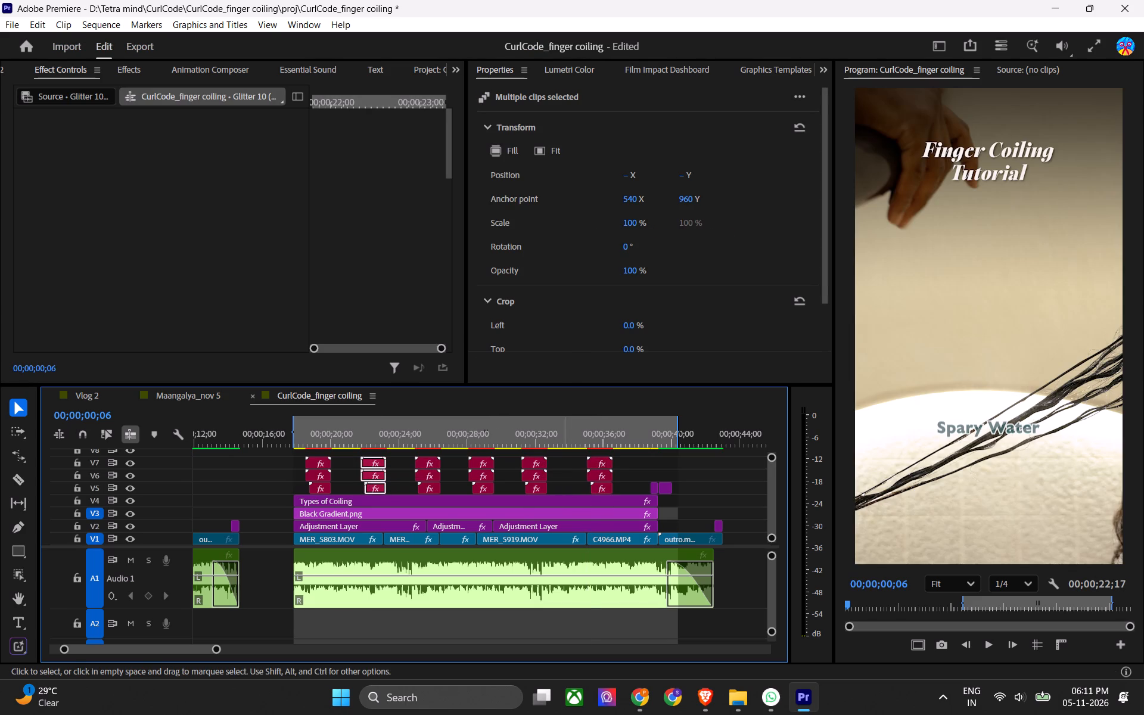
drag(562, 461, 532, 486)
drag(536, 465, 543, 467)
drag(631, 456, 598, 488)
drag(596, 465, 609, 468)
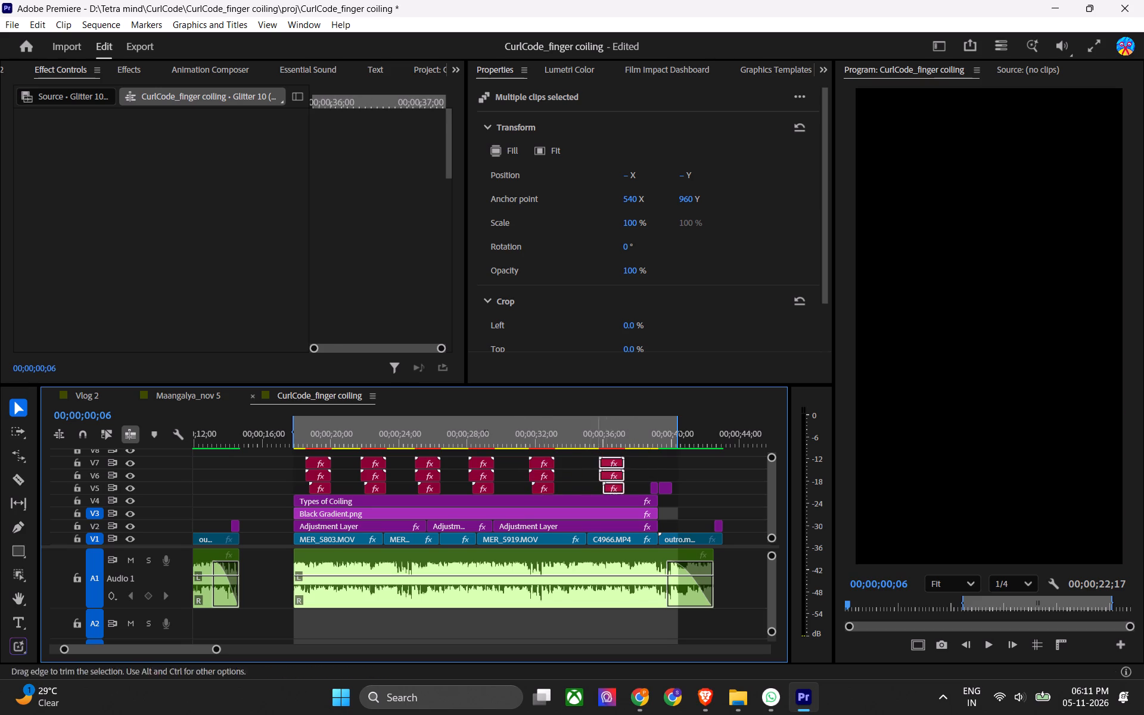
drag(573, 462, 540, 485)
drag(534, 458, 540, 460)
key(ctrl+z)
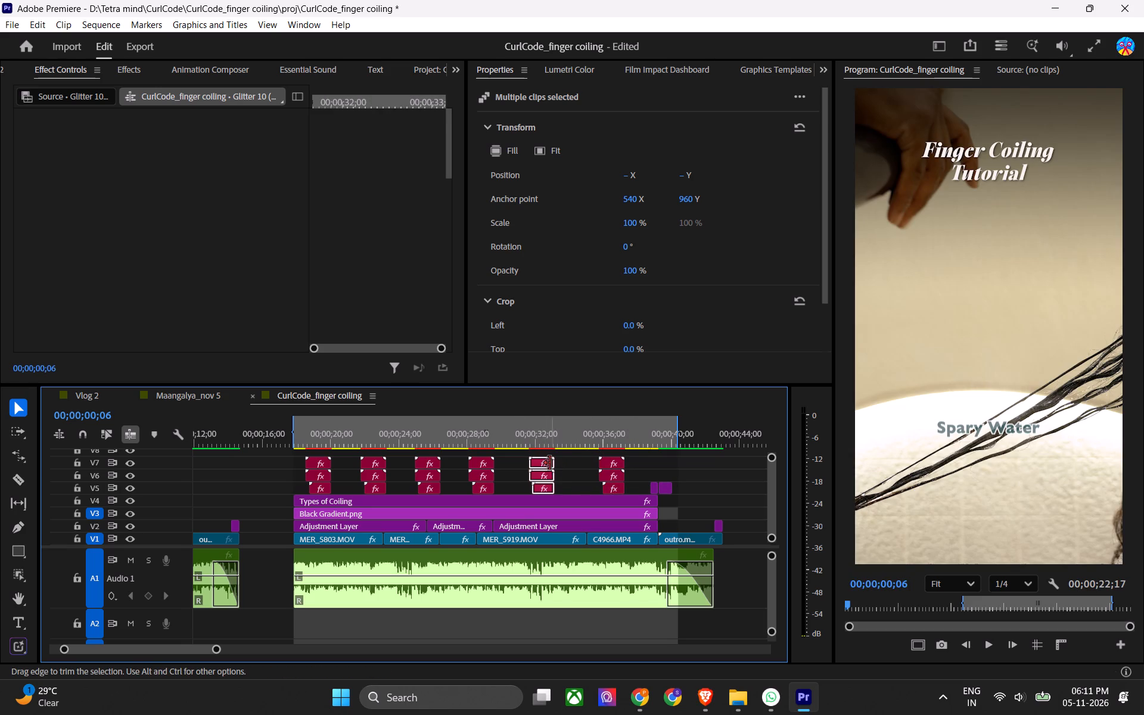
drag(540, 465, 546, 467)
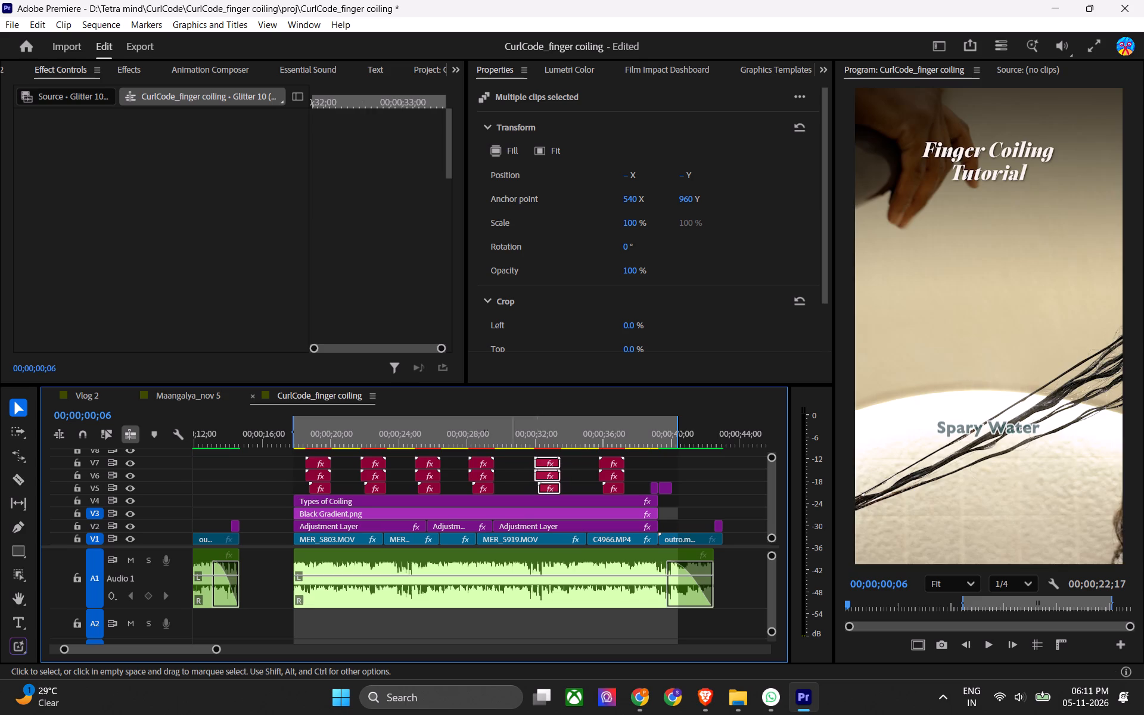
Shift the fourth glitter stack about 0.3 seconds and the third about 0.2 seconds later, the second slightly earlier, and save the project.
drag(505, 456, 484, 485)
drag(481, 459, 487, 461)
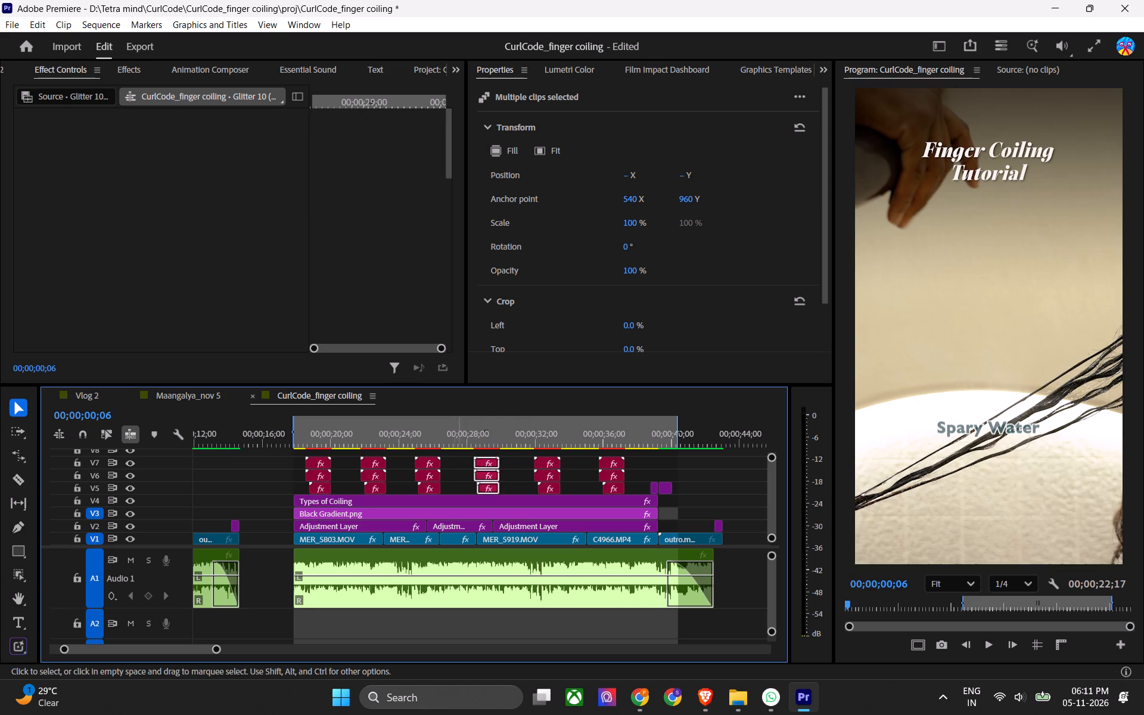
drag(451, 457, 429, 487)
click(426, 457)
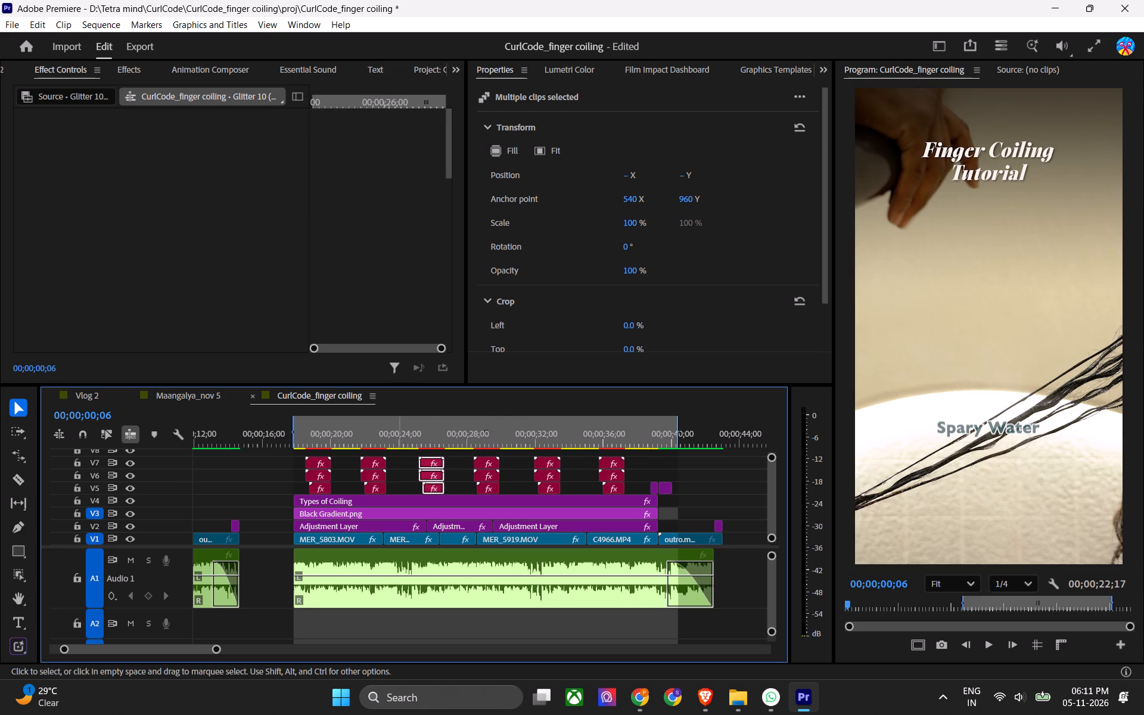
drag(399, 461, 393, 471)
click(709, 480)
key(ctrl+s)
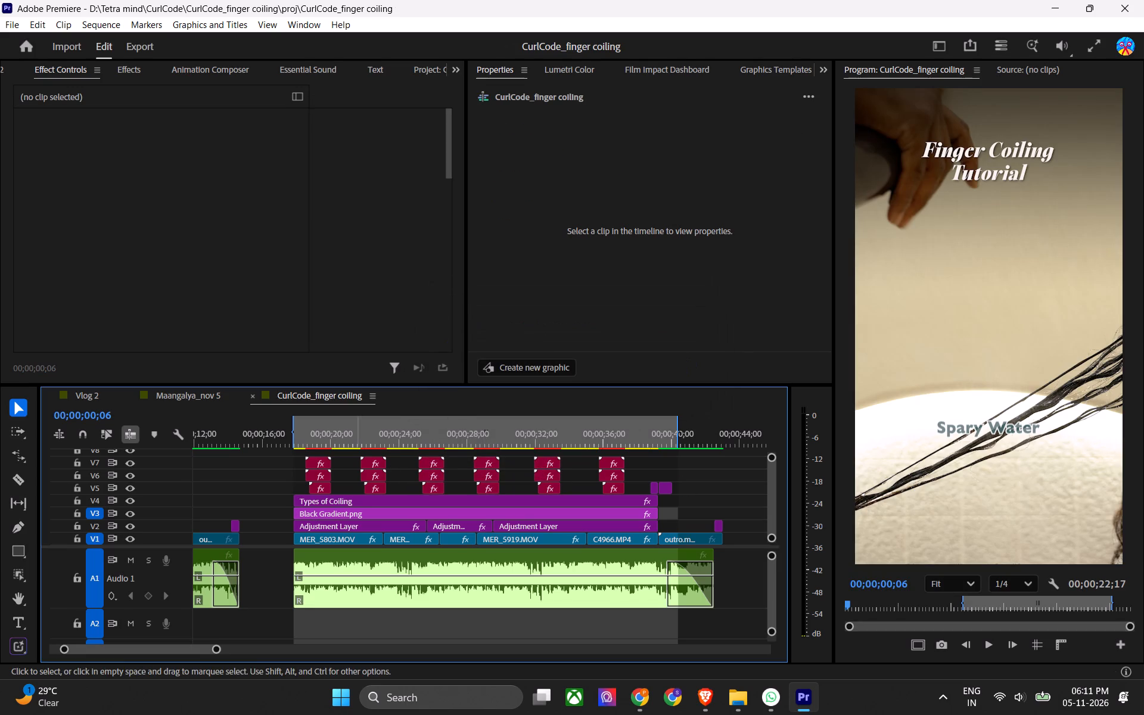
Play the opening of "Types of Coiling" twice from about 18 seconds to check the title and first glitter sparkles, and save the project.
click(311, 432)
key(space)
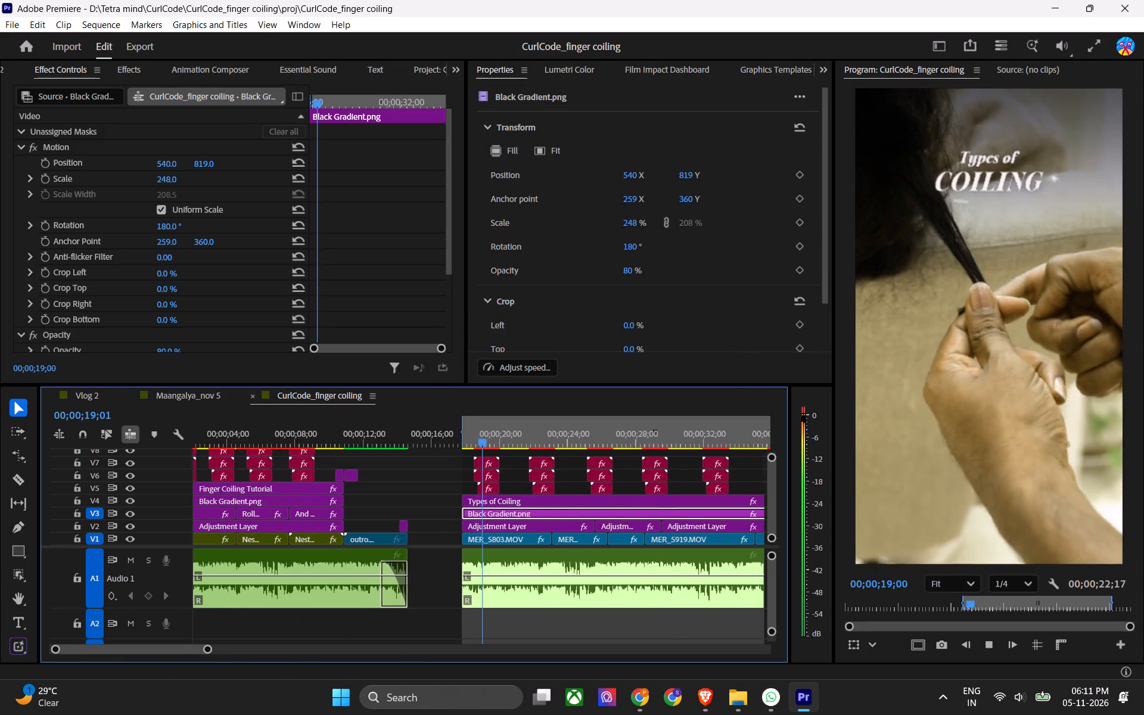
key(space)
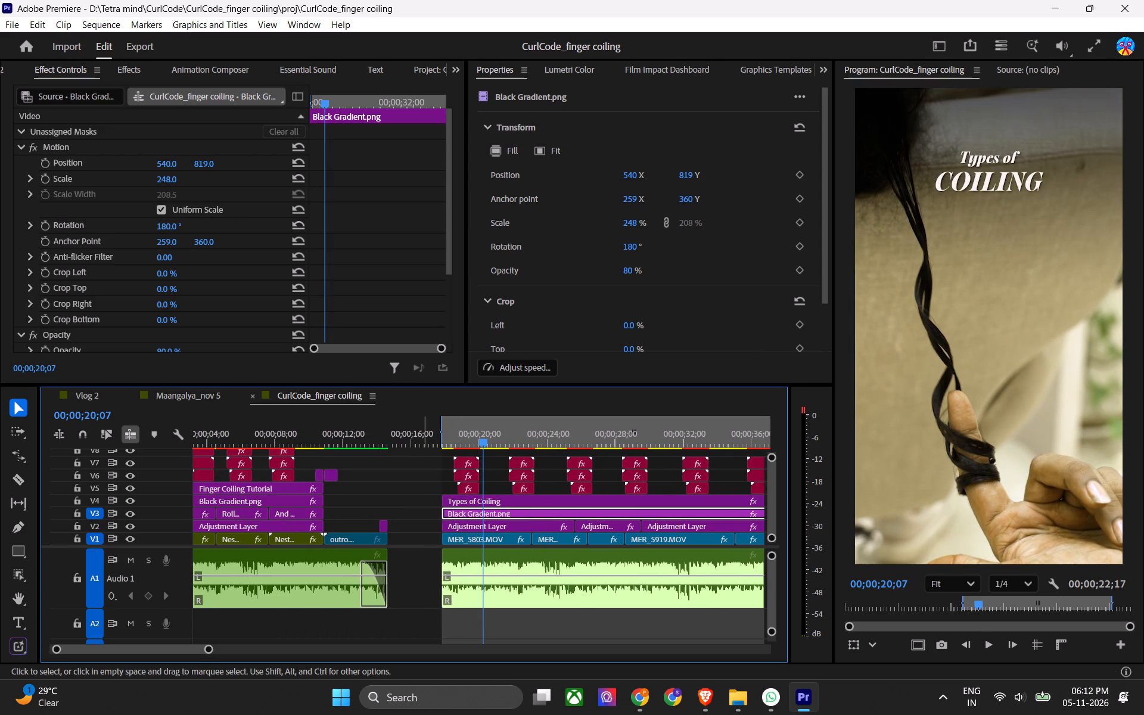
drag(468, 440, 450, 446)
key(space)
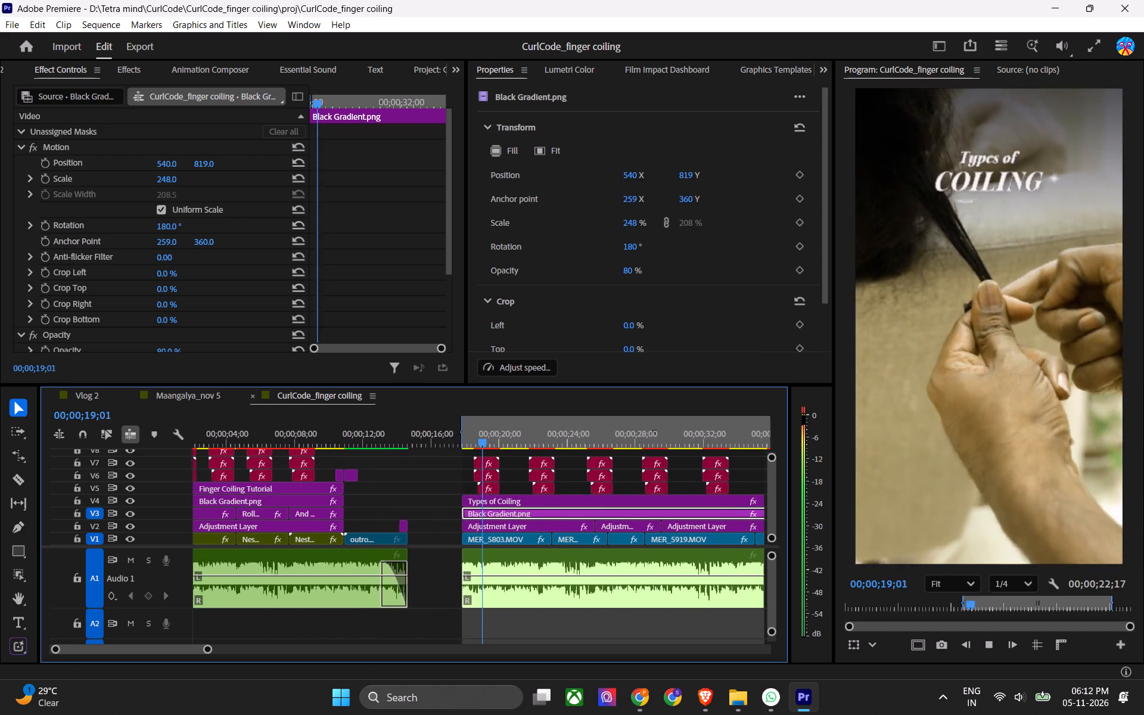
key(space)
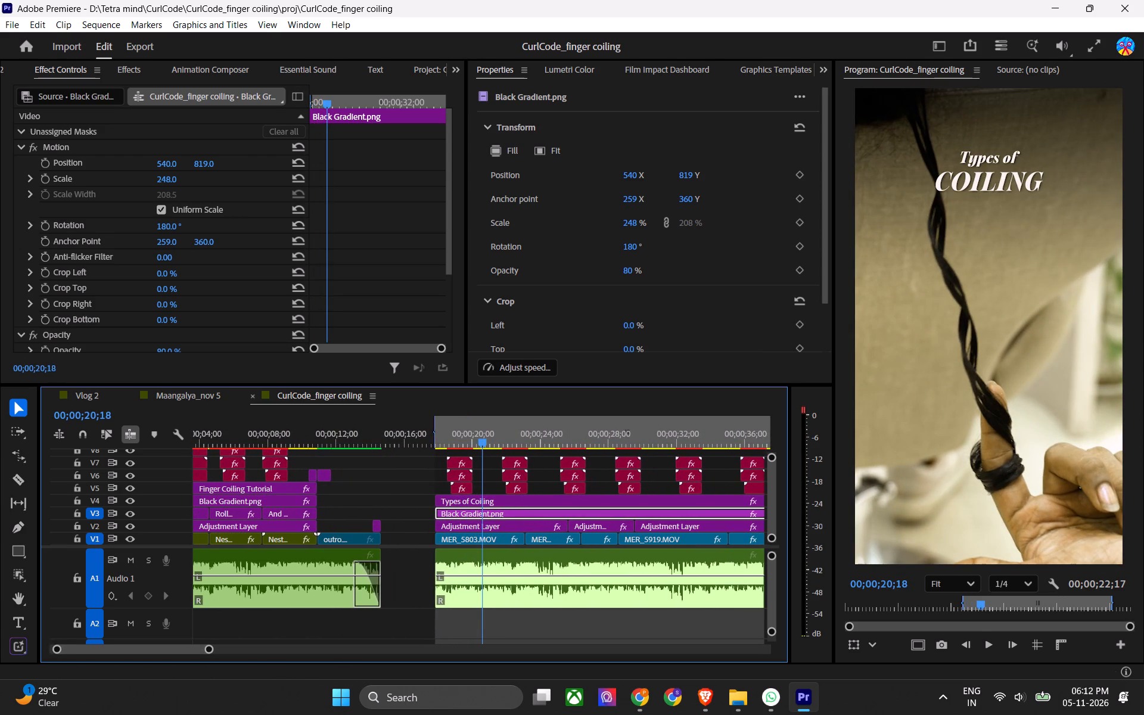
key(ctrl+s)
key(ctrl+s)
key(ctrl+s)
key(ctrl+s)
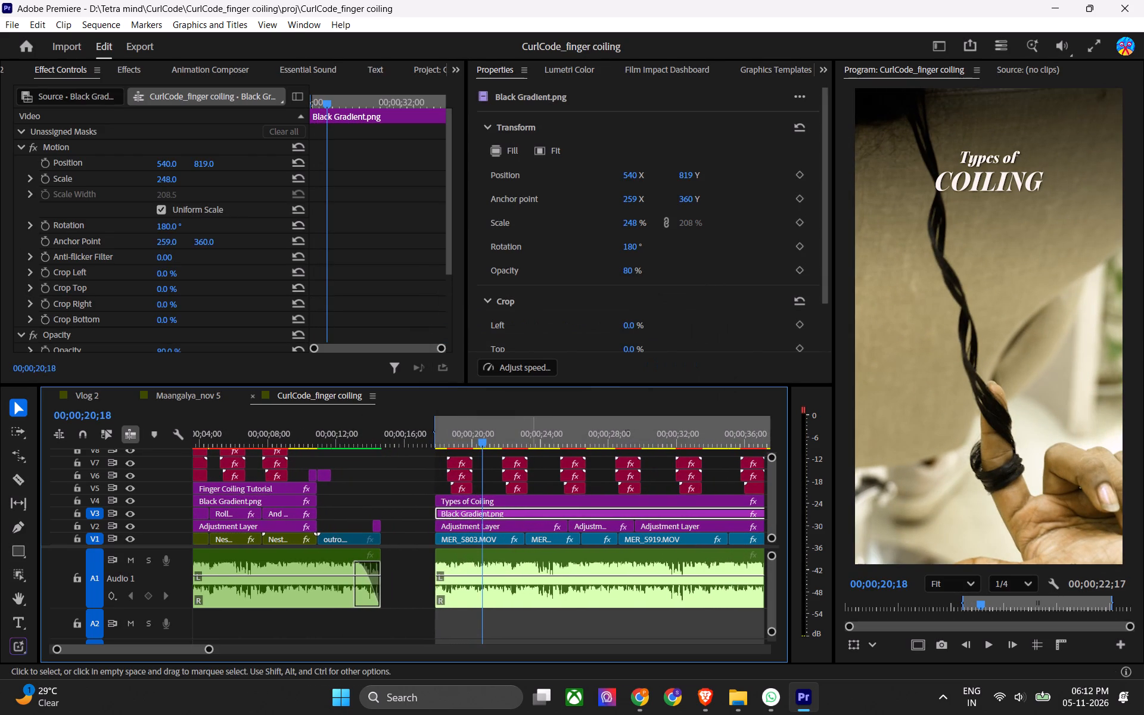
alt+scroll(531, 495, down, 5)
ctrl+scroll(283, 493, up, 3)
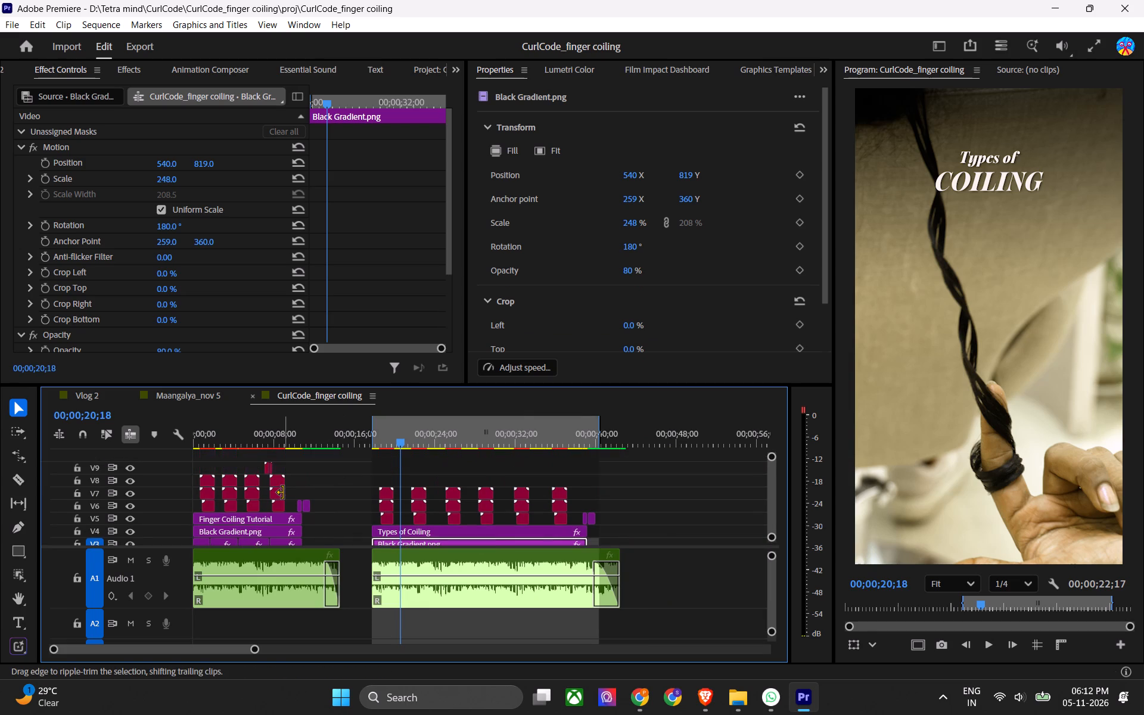
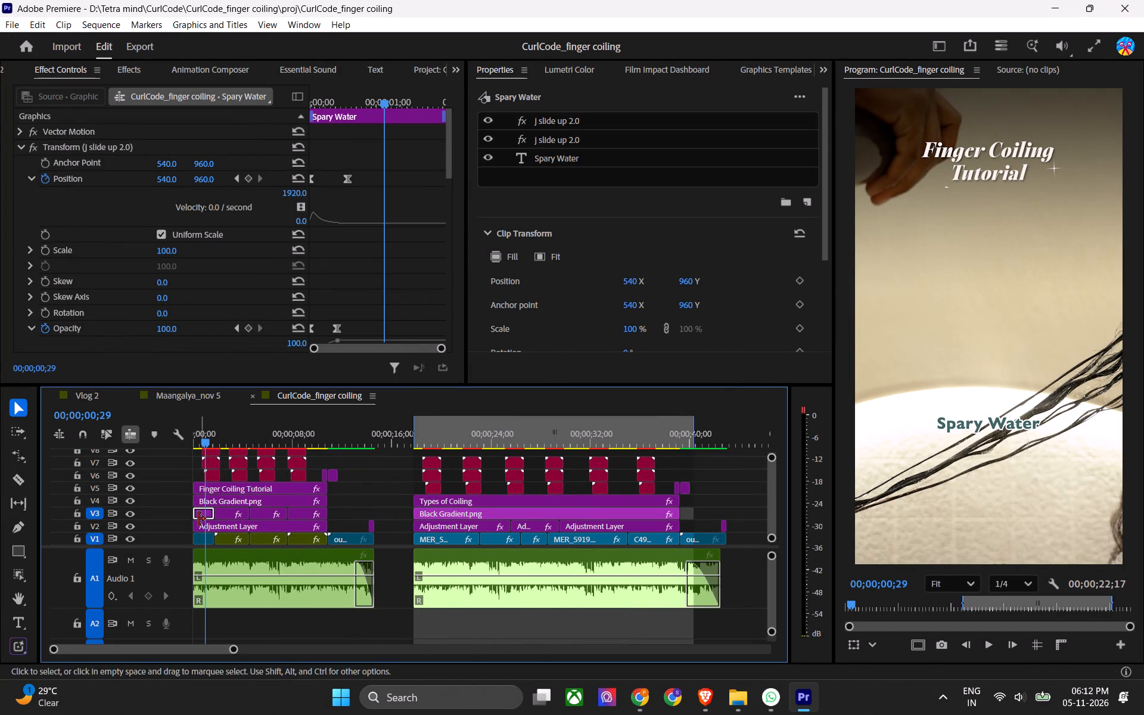
Move the "Spary Water" caption from the first section to V8 near the start of "Types of Coiling" and extend it to about 23 seconds.
drag(203, 514, 441, 454)
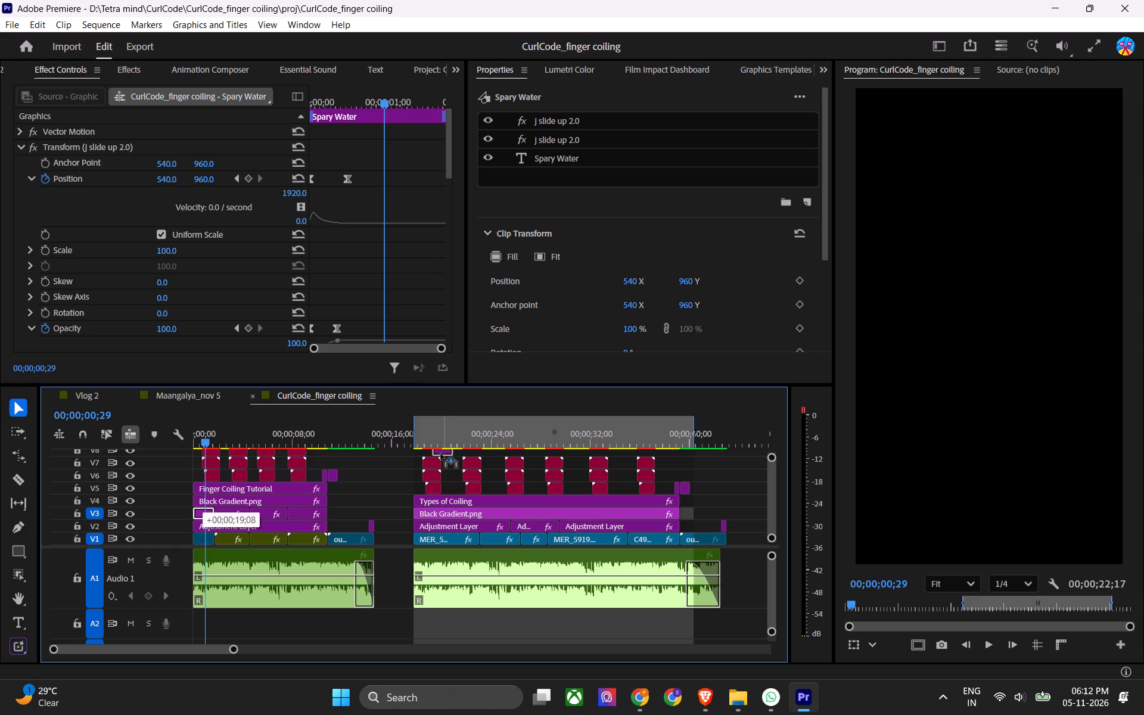
drag(441, 454, 429, 456)
alt+scroll(429, 458, up, 5)
ctrl+scroll(431, 464, up, 3)
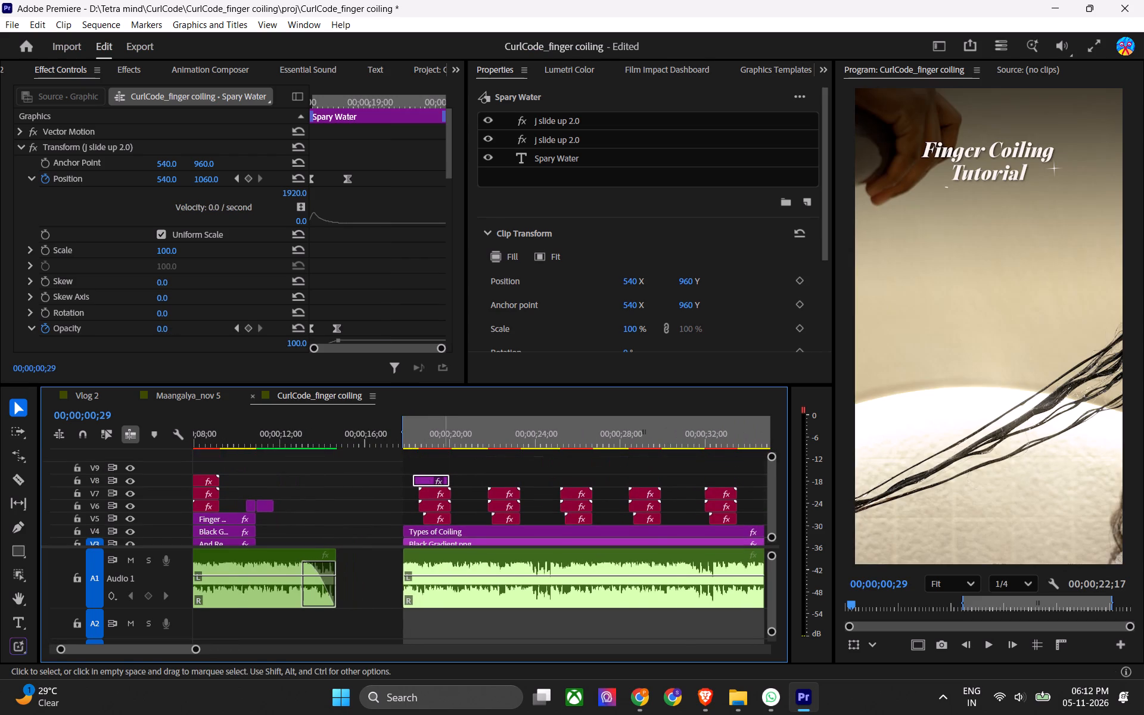
drag(448, 479, 512, 467)
Replace the text of the V8 "Spary Water" caption with "Finger Coiling" and save the project.
ctrl+scroll(512, 475, down, 1)
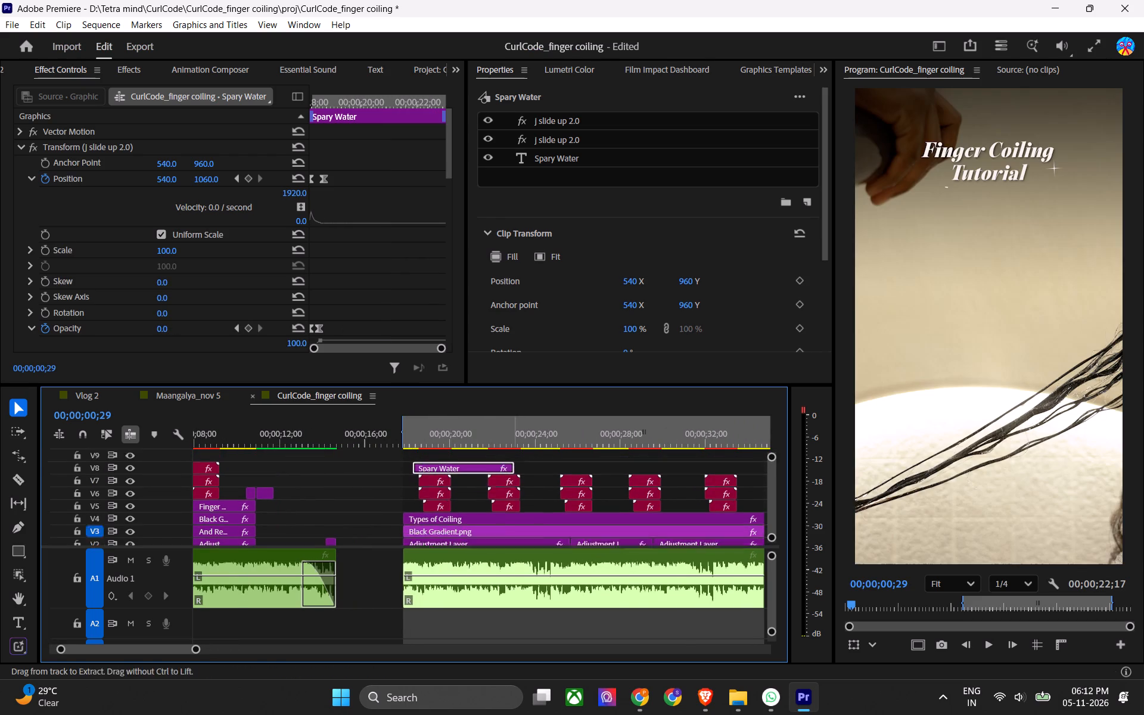
ctrl+scroll(514, 478, down, 2)
drag(444, 429, 437, 433)
ctrl+scroll(460, 458, up, 2)
click(581, 165)
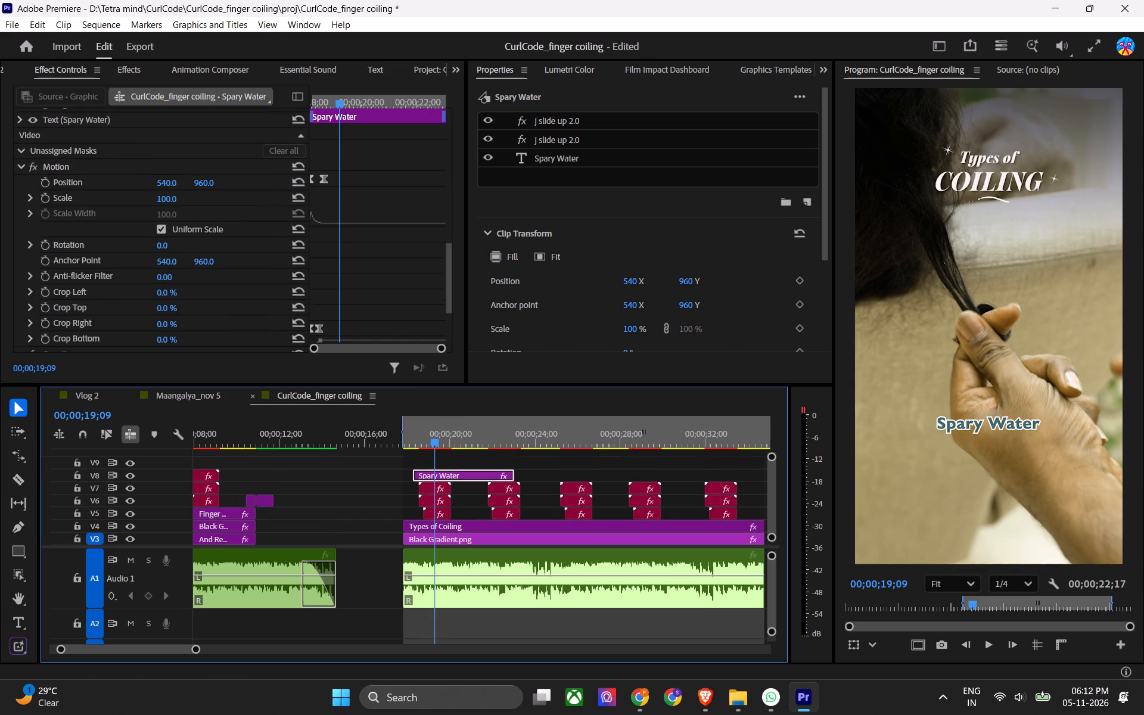
double_click(971, 424)
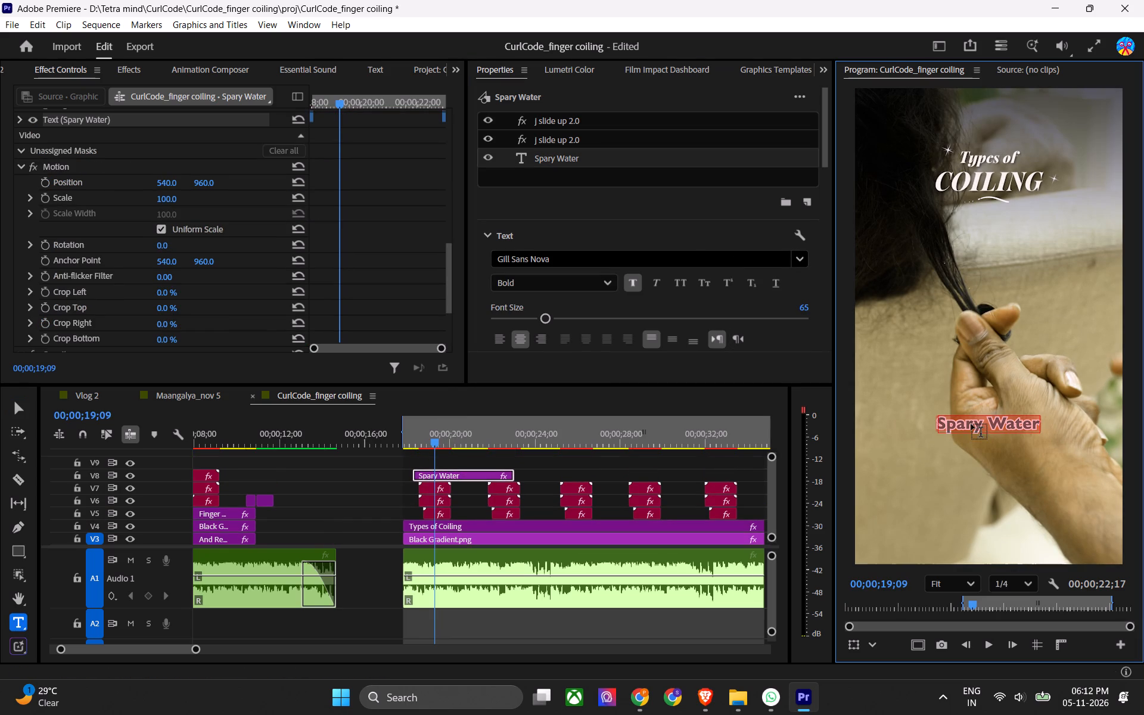
key(shift+i)
key(BackSpace)
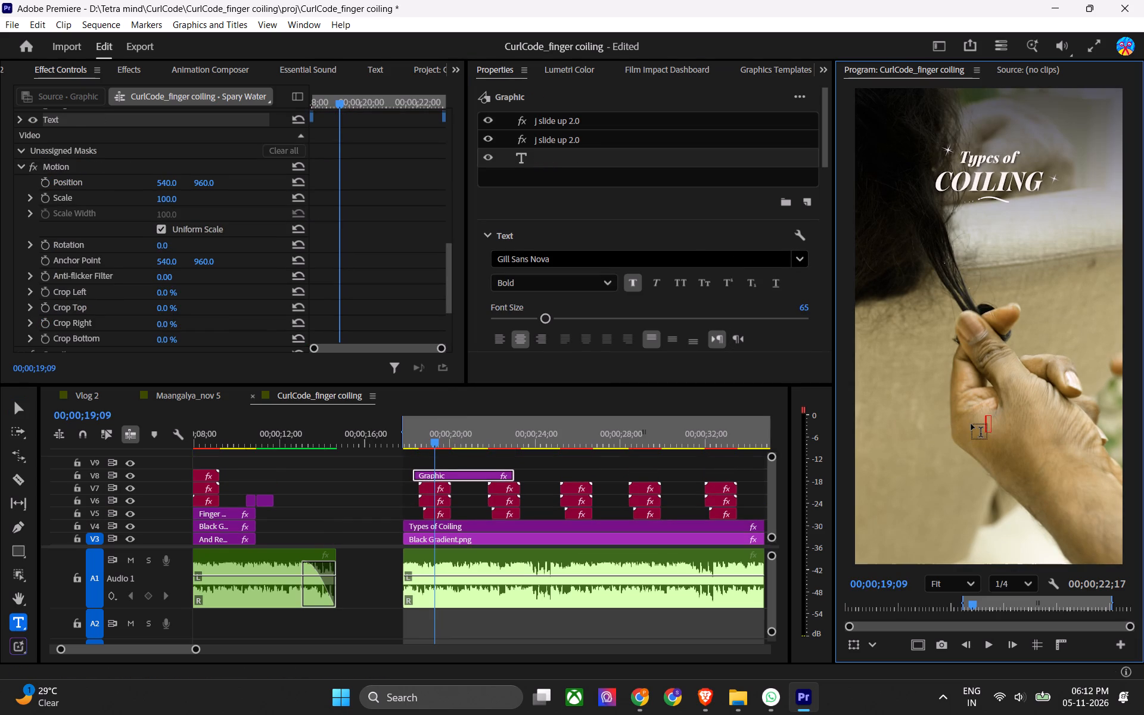
text(Finger)
key(space)
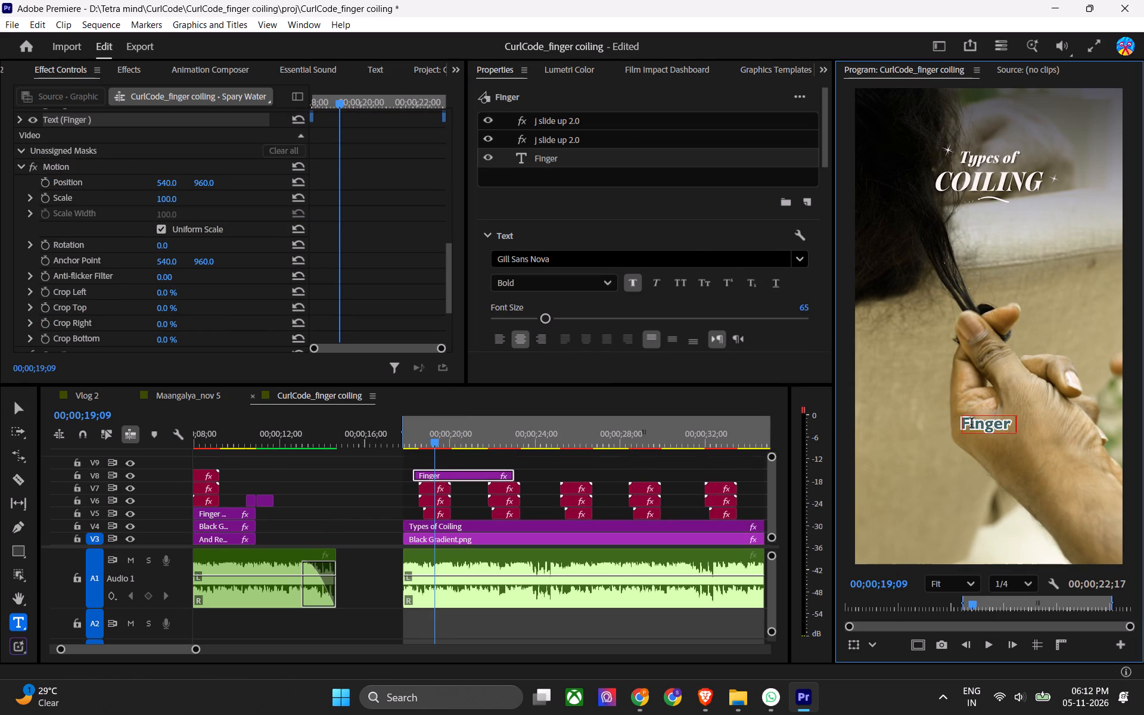
text(Coilung)
key(BackSpace)
key(BackSpace)
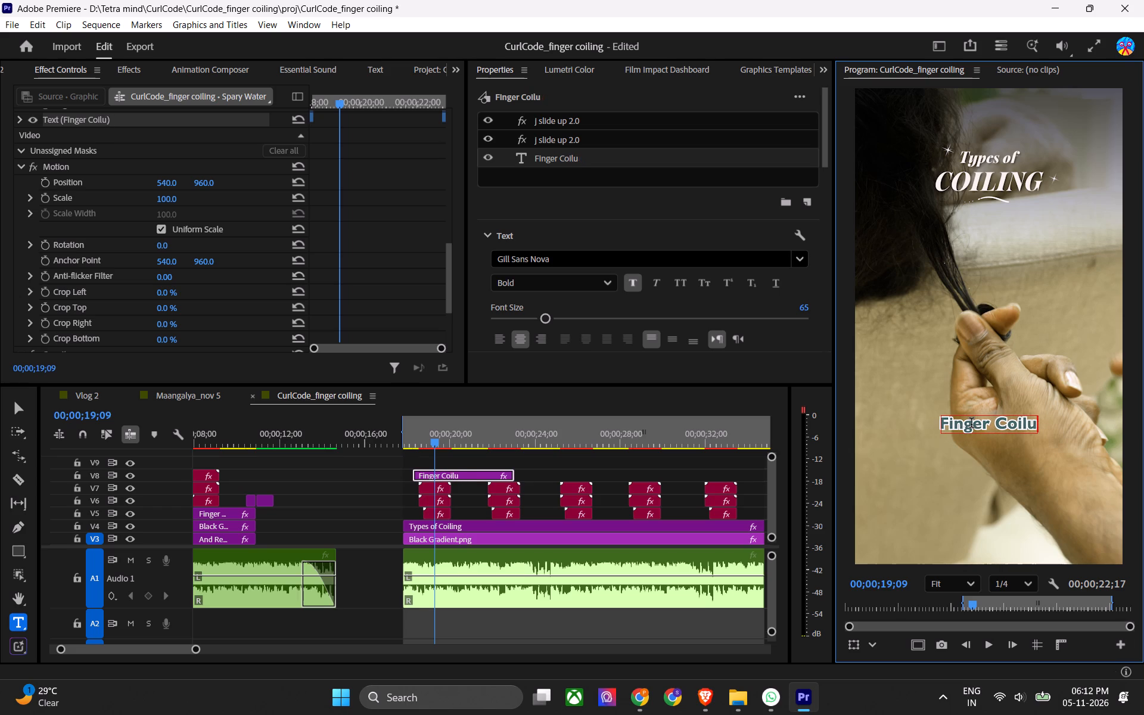
key(BackSpace)
key(BackSpace)
text(ling)
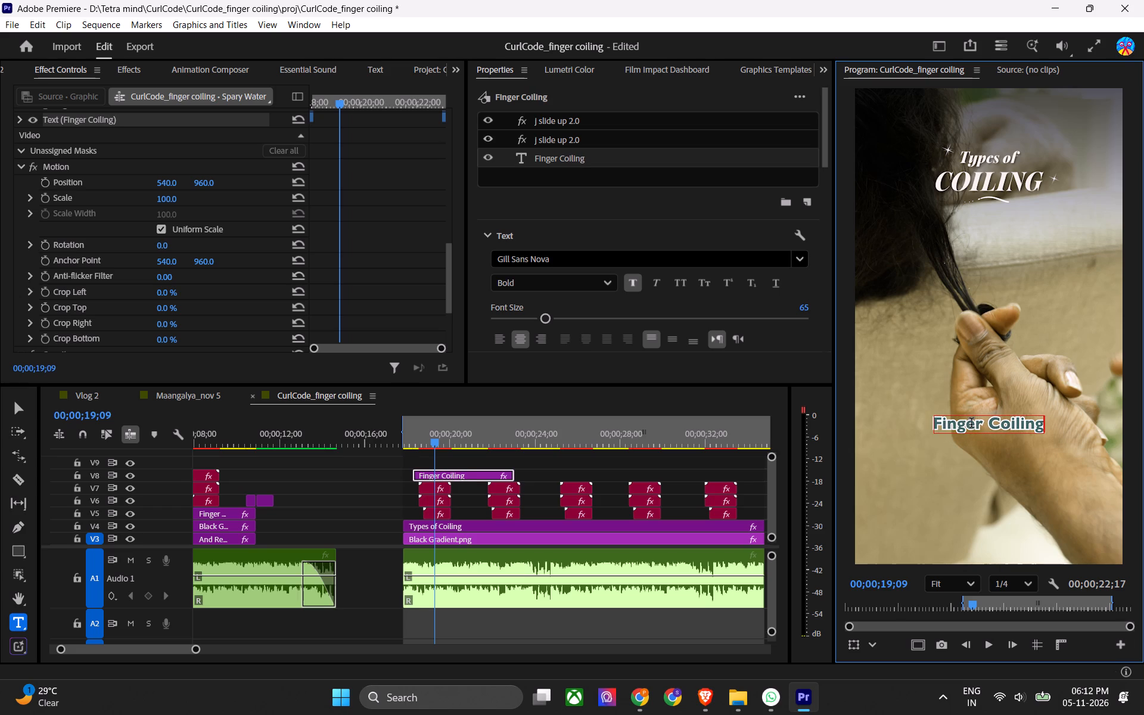
click(585, 173)
key(ctrl+s)
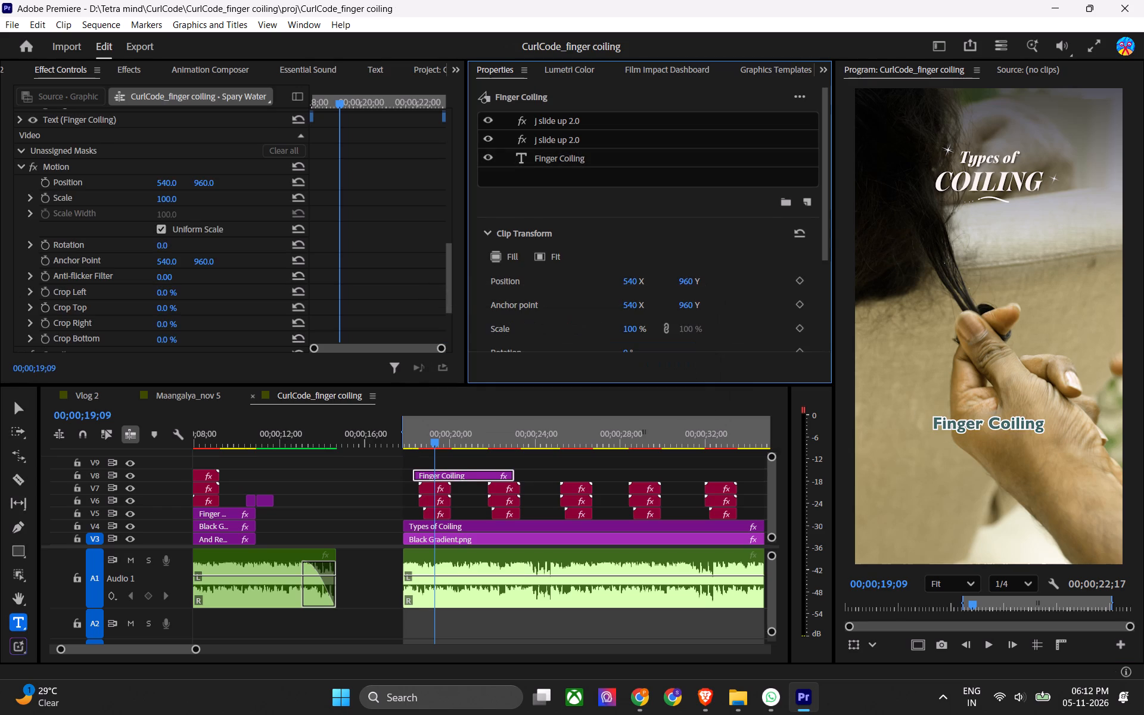
Set the "Finger Coiling" caption's fill to white FFFFFF, disable its stroke, and save the project.
click(587, 163)
scroll(475, 207, down, 5)
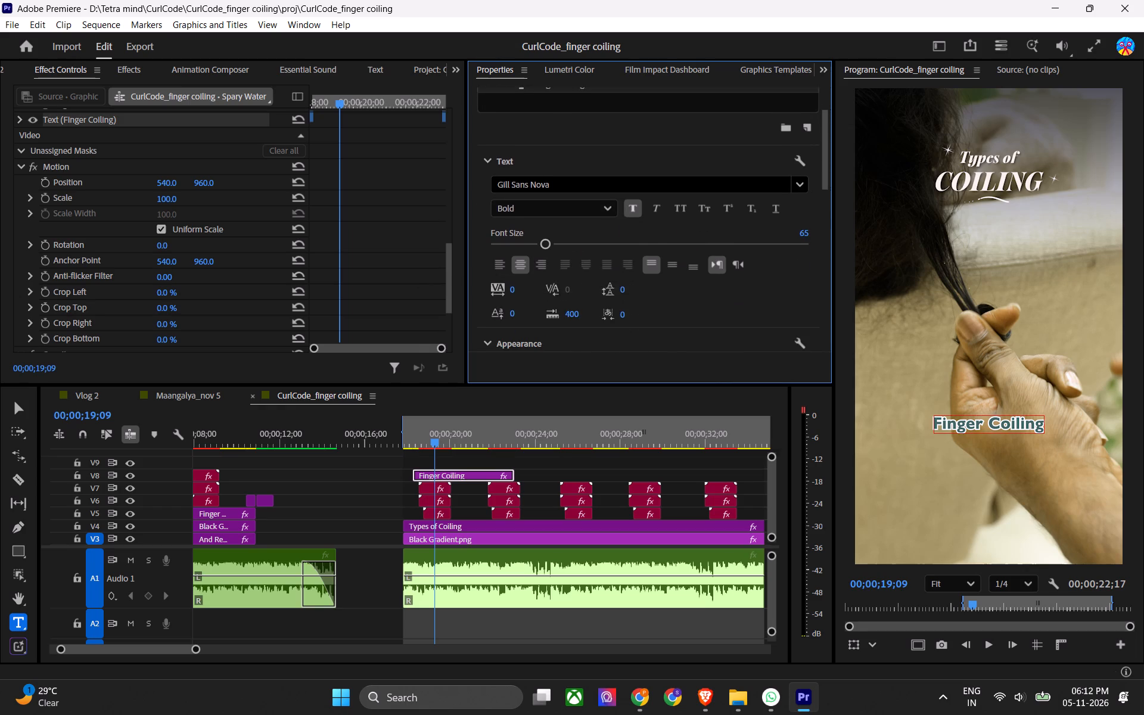
scroll(475, 219, down, 9)
click(496, 259)
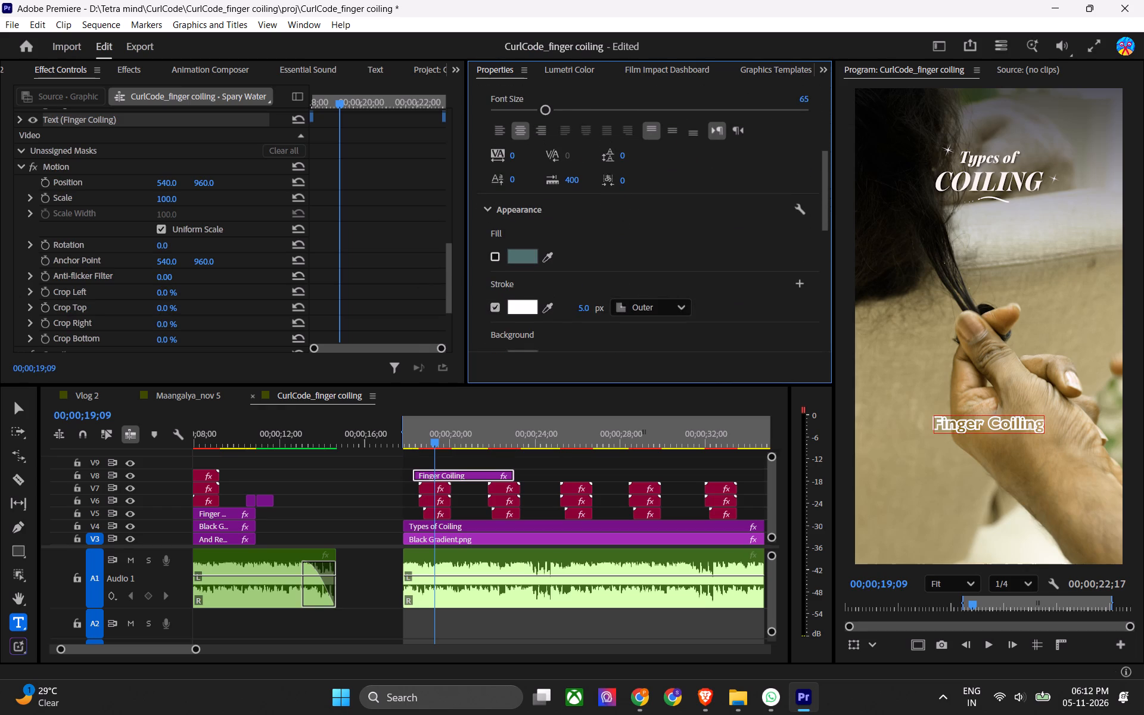
click(496, 259)
click(498, 309)
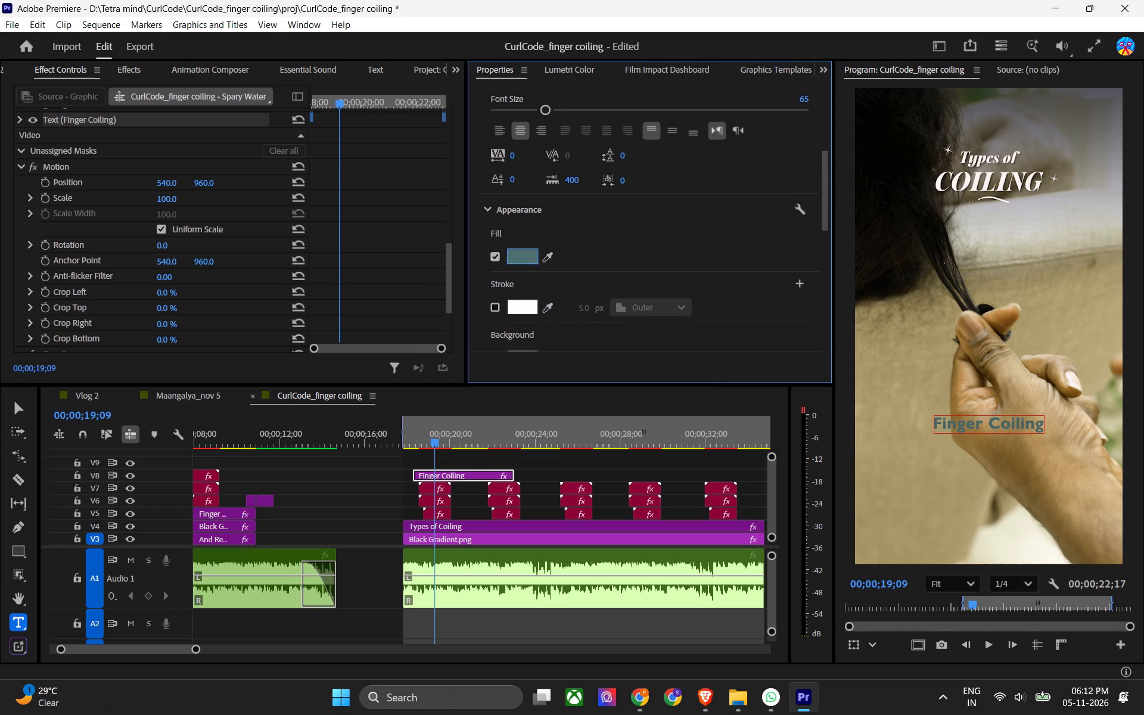
click(514, 257)
drag(440, 300, 364, 470)
click(711, 470)
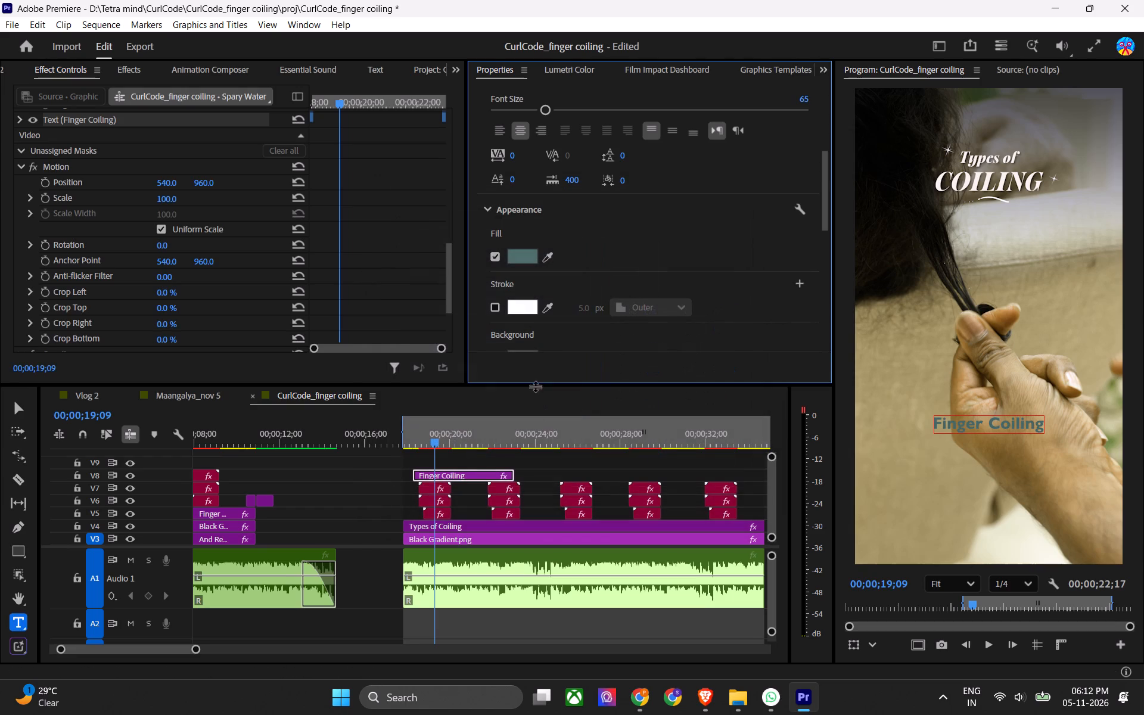
click(529, 315)
click(530, 311)
click(527, 309)
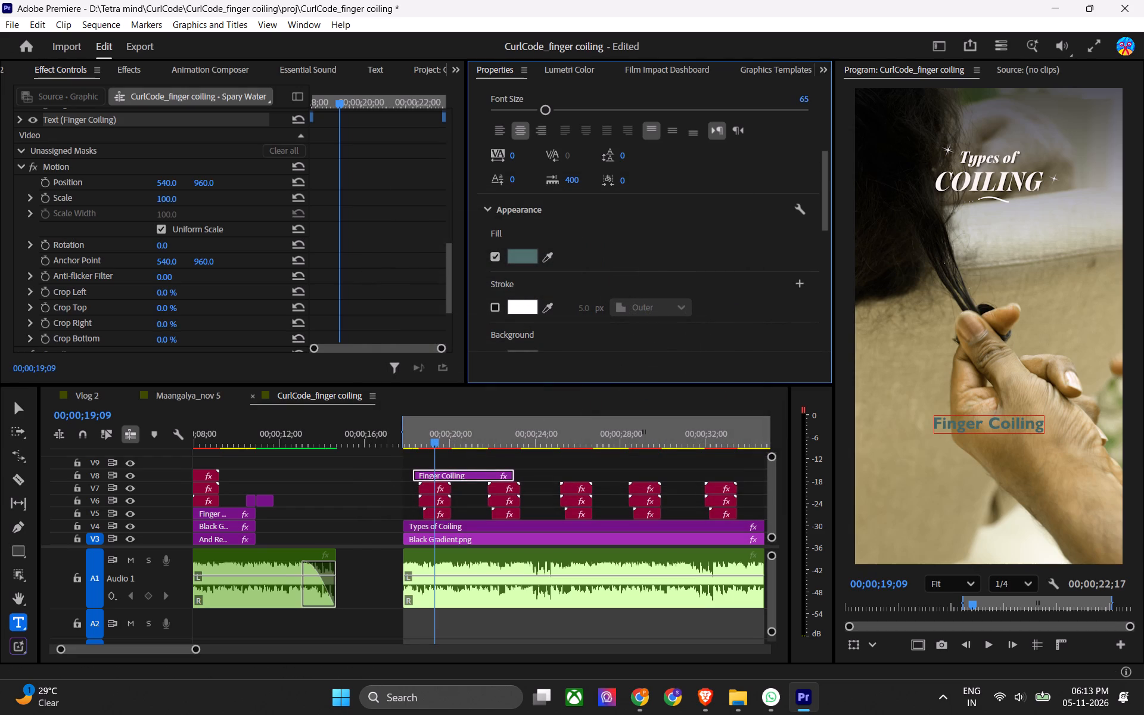
click(498, 306)
click(521, 306)
key(Escape)
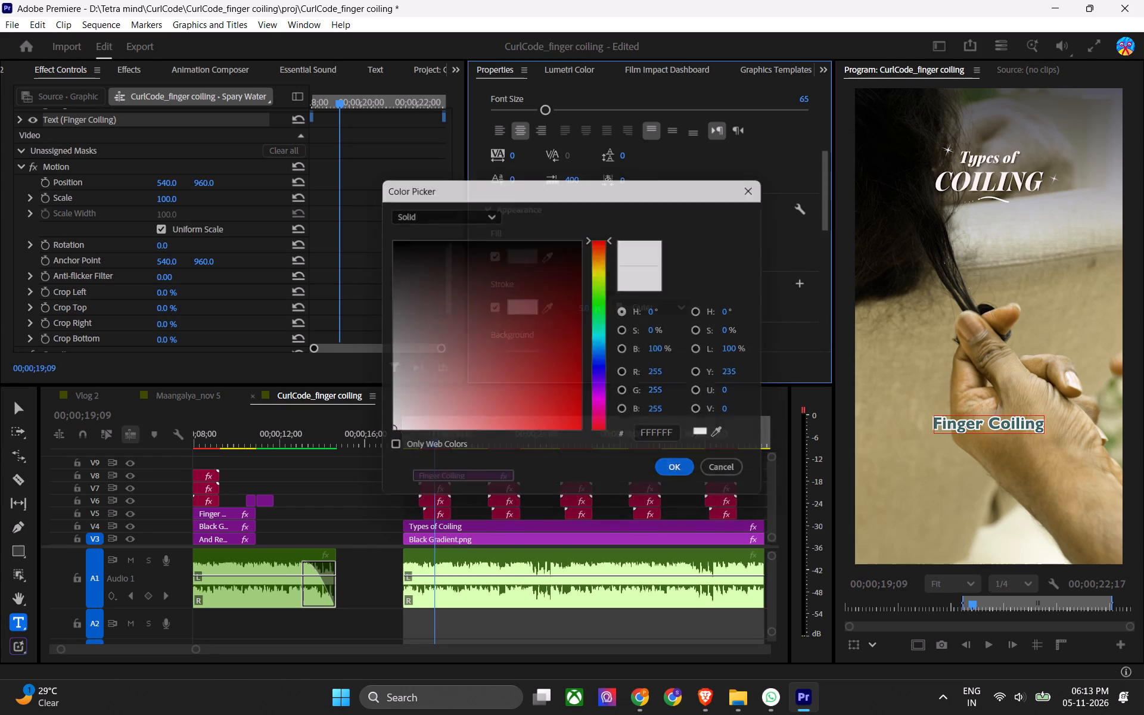
click(530, 259)
drag(511, 365, 359, 470)
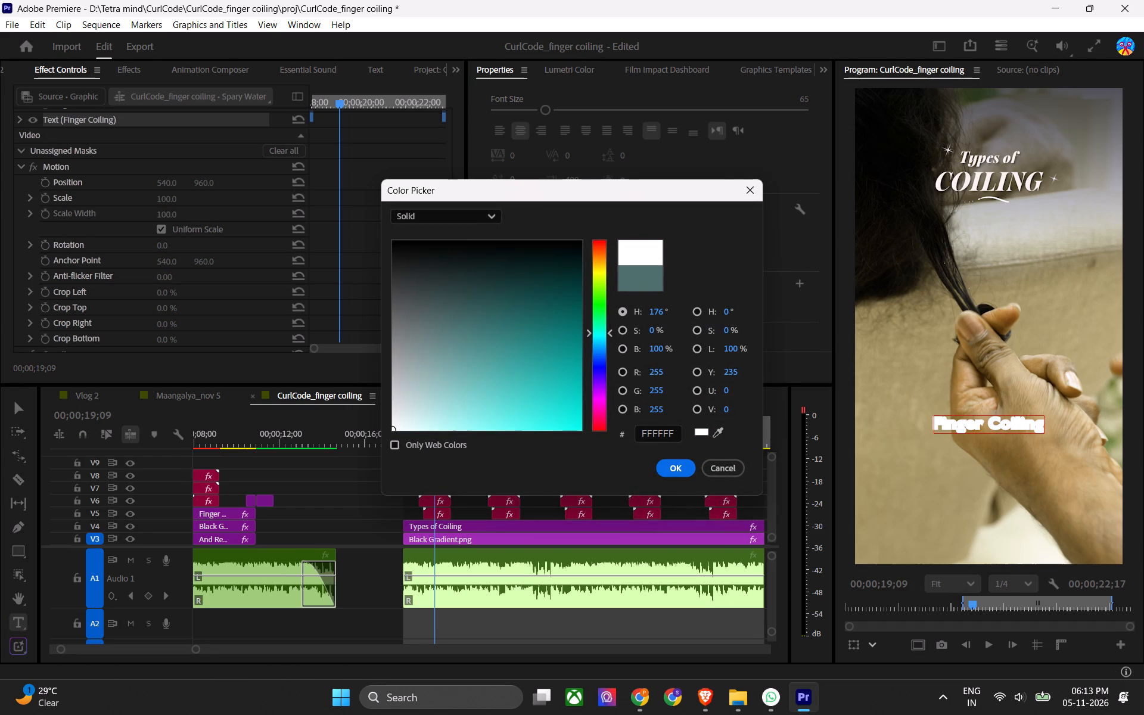
click(681, 464)
click(493, 303)
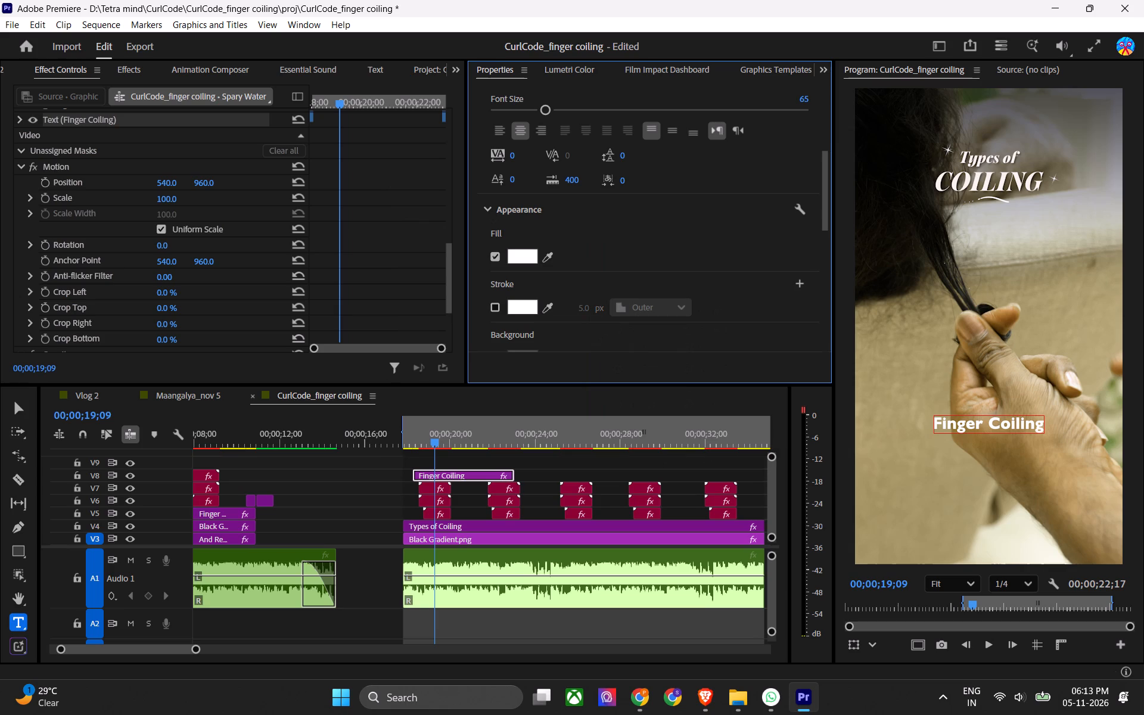
key(ctrl+s)
Match the "Finger Coiling" caption's fill to the off-white sampled from the "Types of Coiling" title lettering, and save the project.
scroll(605, 265, up, 2)
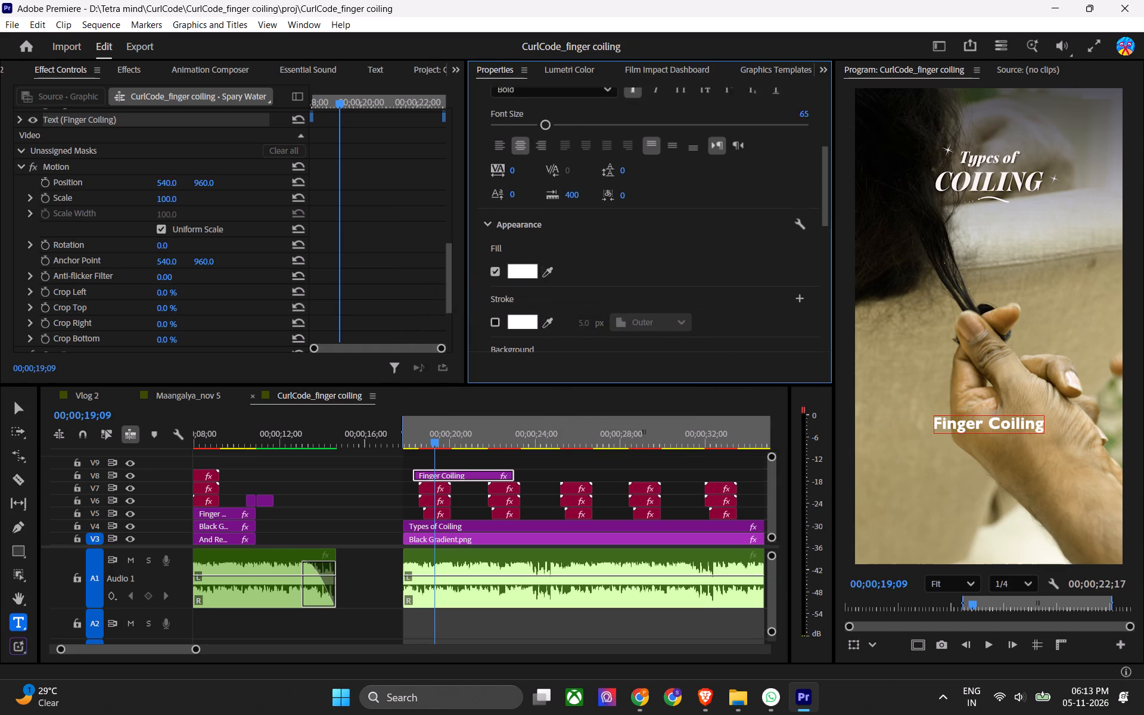
scroll(605, 265, up, 3)
scroll(605, 285, down, 2)
click(541, 304)
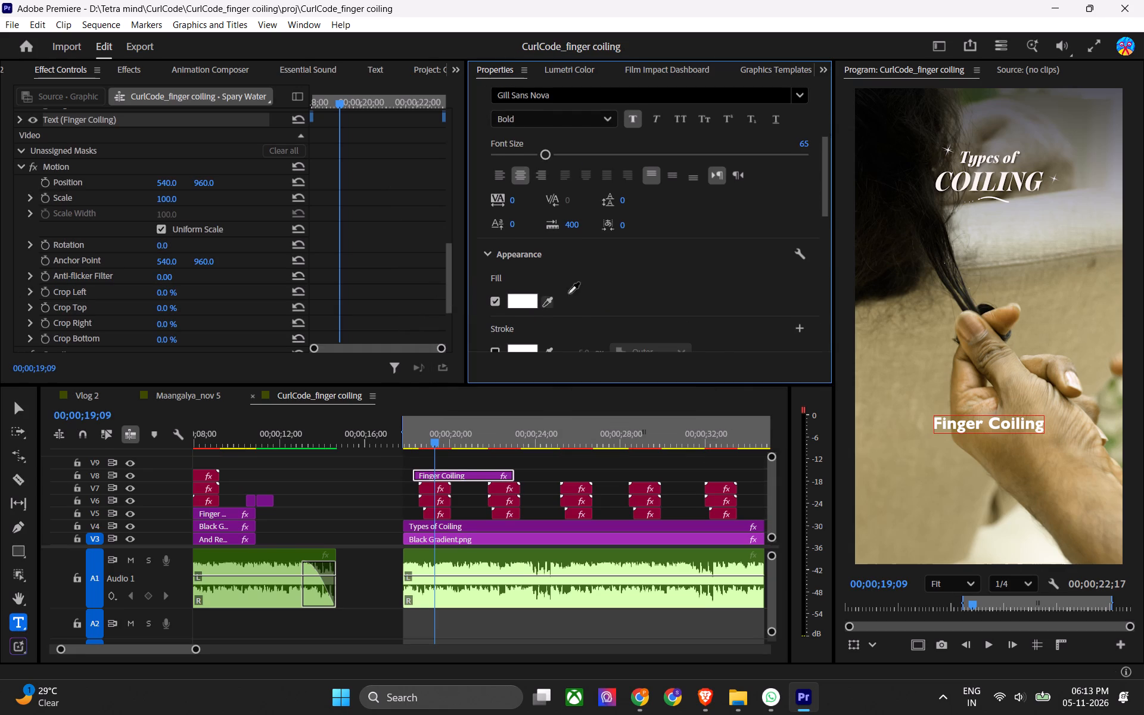
click(955, 180)
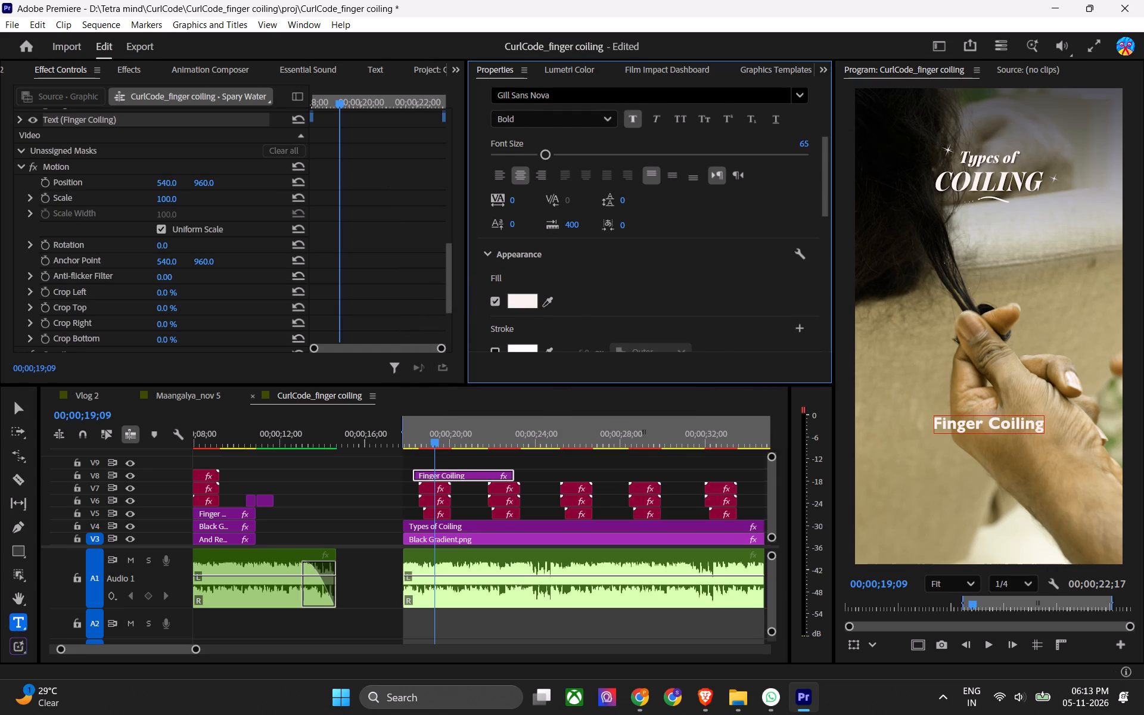
click(502, 305)
click(518, 303)
click(713, 467)
scroll(932, 166, up, 5)
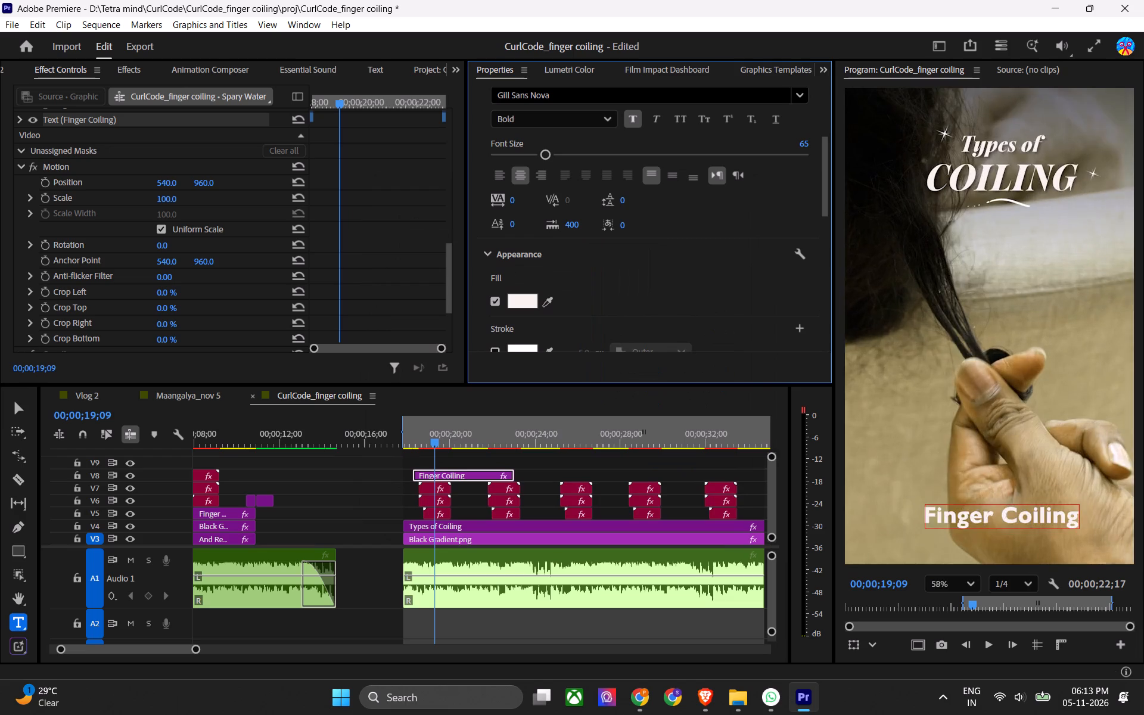
scroll(932, 166, up, 20)
scroll(932, 166, up, 8)
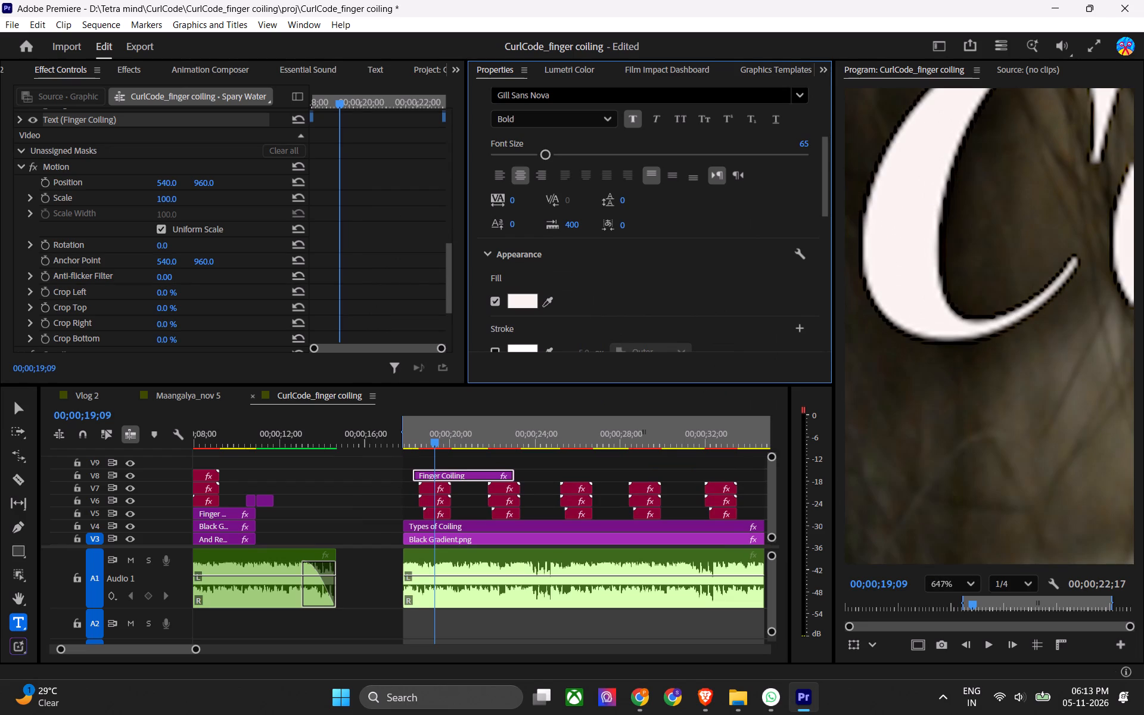
click(549, 303)
click(897, 244)
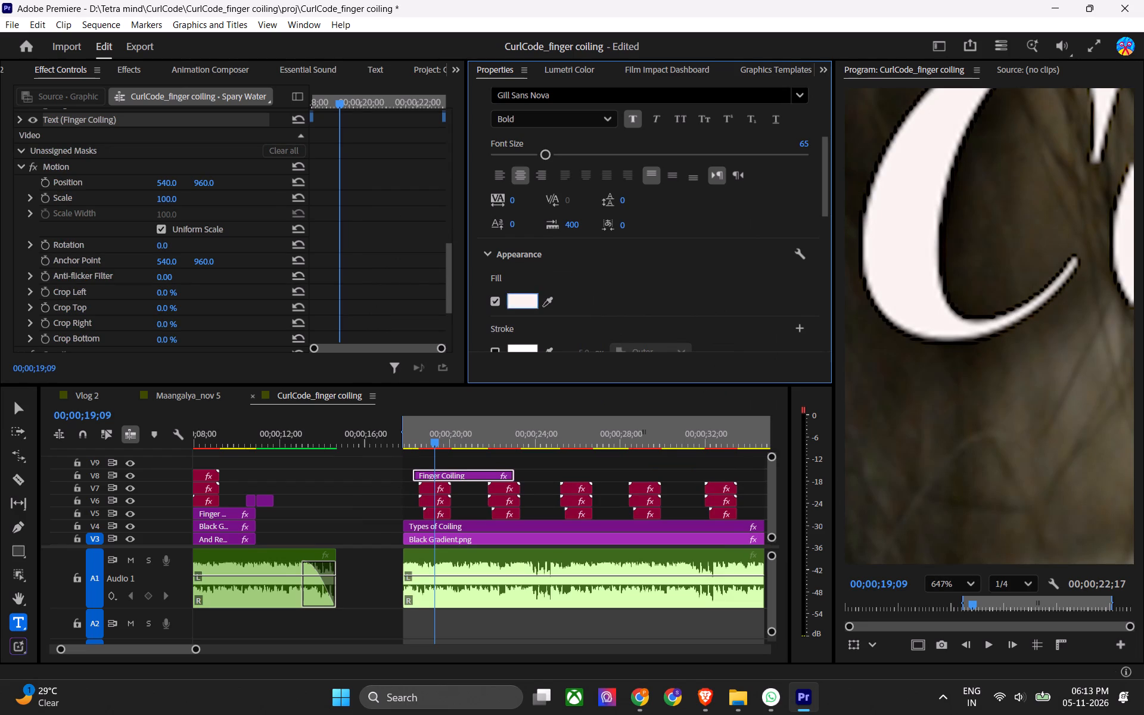
click(531, 303)
click(685, 468)
click(955, 590)
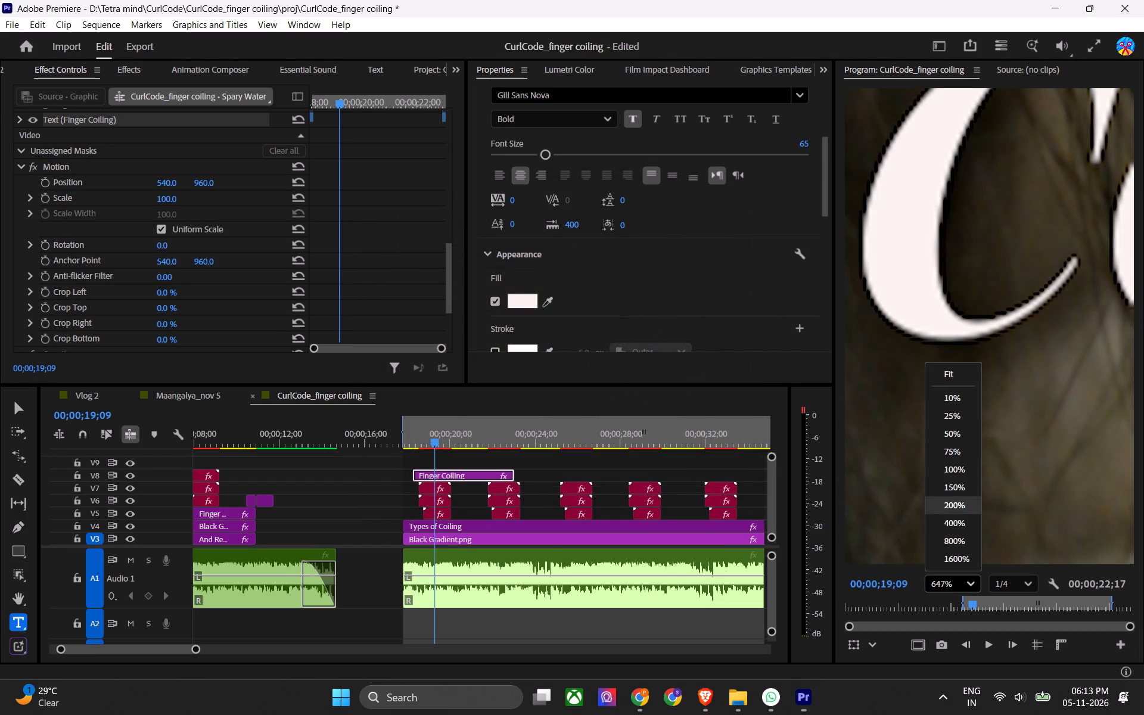
click(960, 372)
key(v)
click(643, 325)
key(ctrl+s)
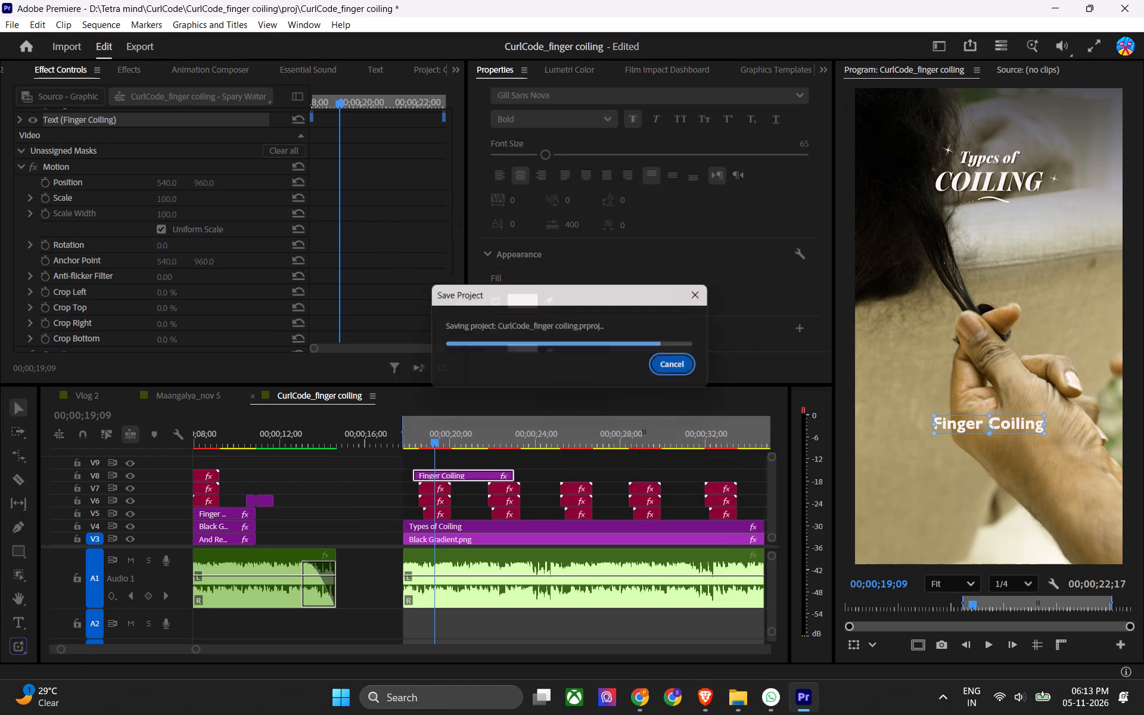
Play briefly from about 19 seconds to check the "Finger Coiling" caption over the footage, and save the project.
drag(437, 434, 431, 435)
key(space)
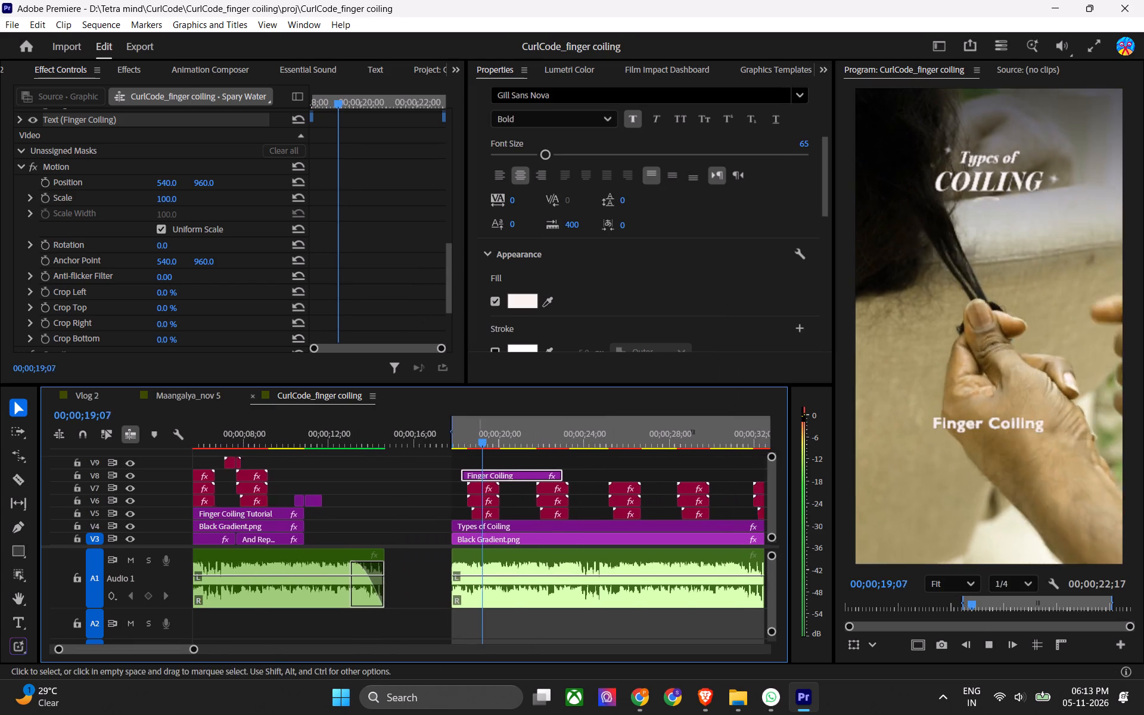
key(space)
scroll(909, 425, up, 13)
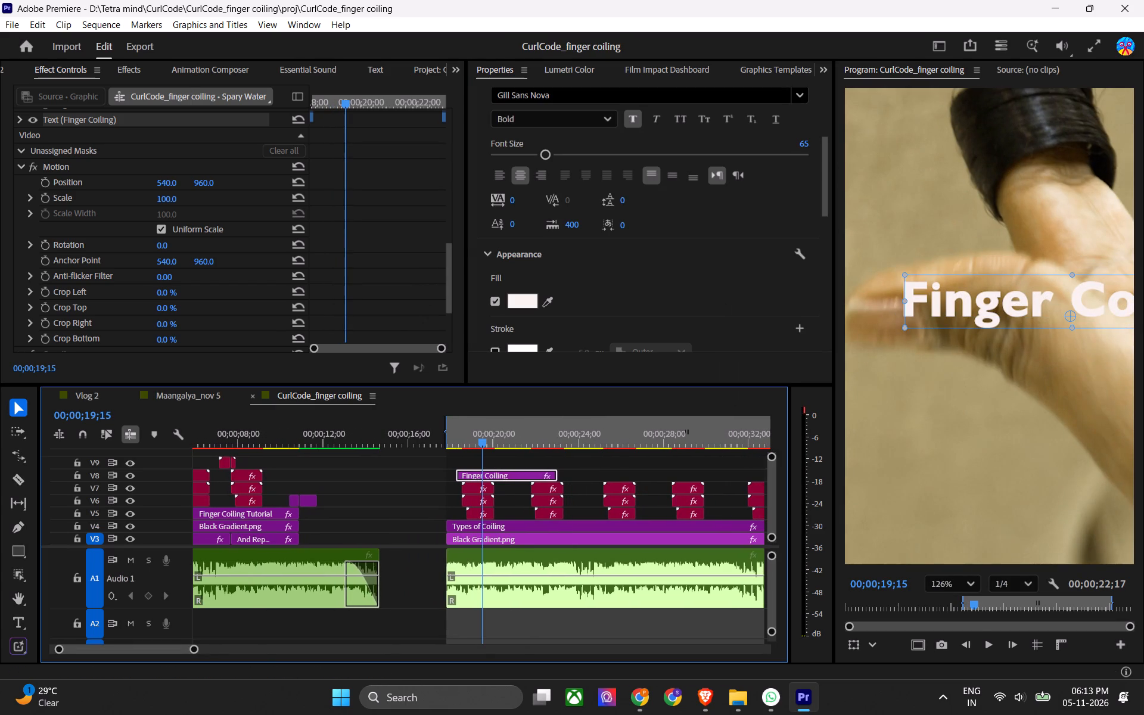
key(ctrl+s)
click(950, 585)
click(952, 379)
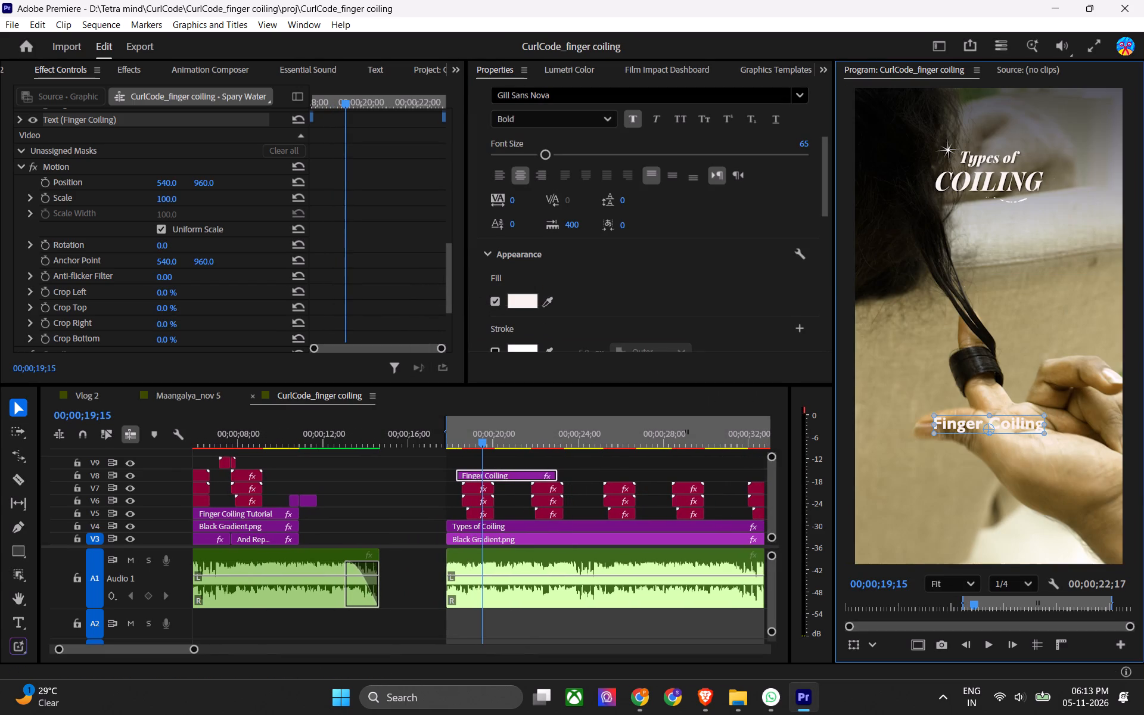
Check the "Types of Coiling" title's font settings and set the "Finger Coiling" caption's Gill Sans Nova style to Condensed Heavy.
click(503, 525)
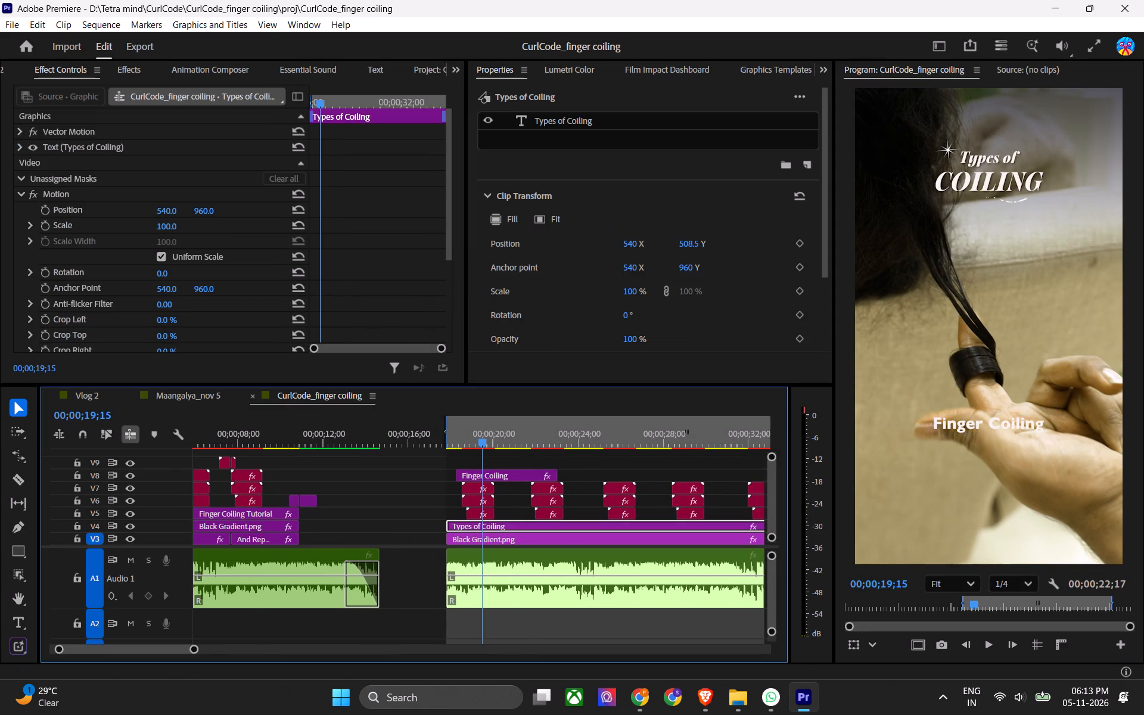
click(576, 133)
click(579, 129)
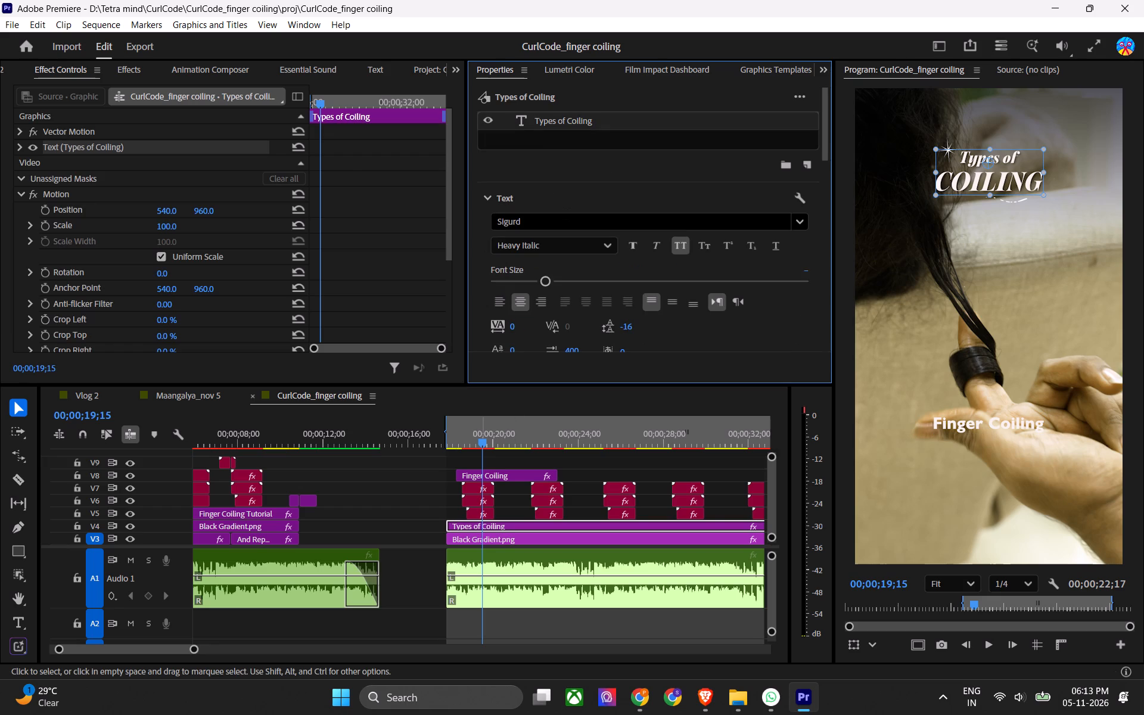
click(490, 478)
click(578, 159)
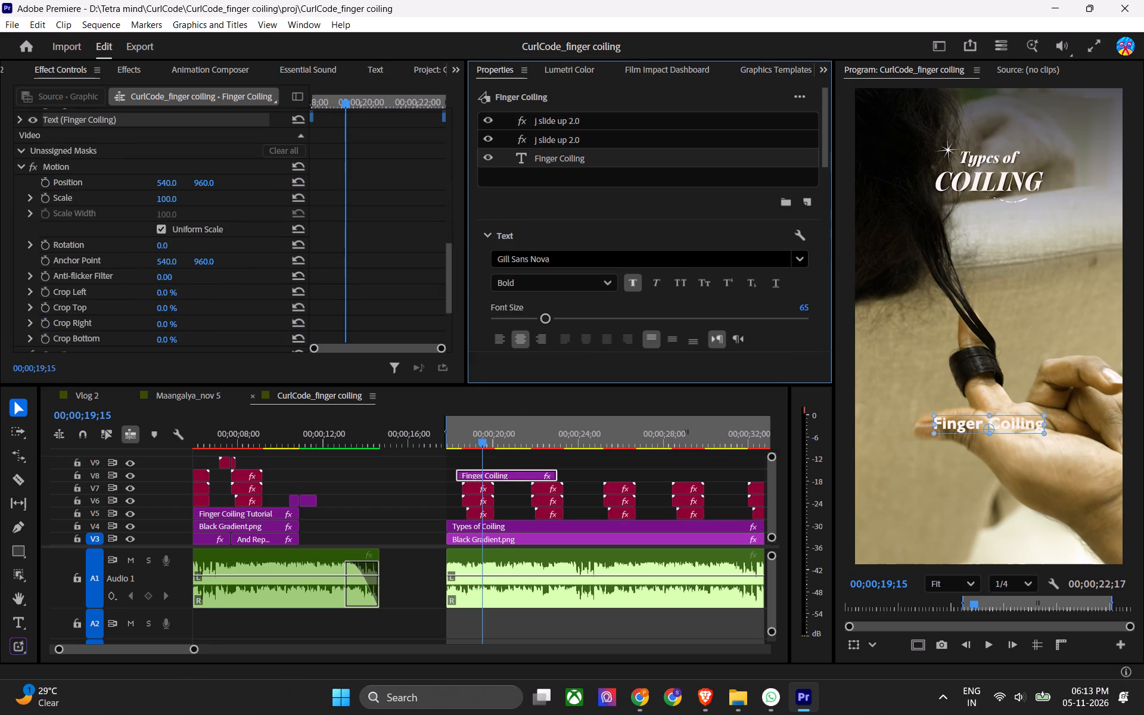
click(557, 287)
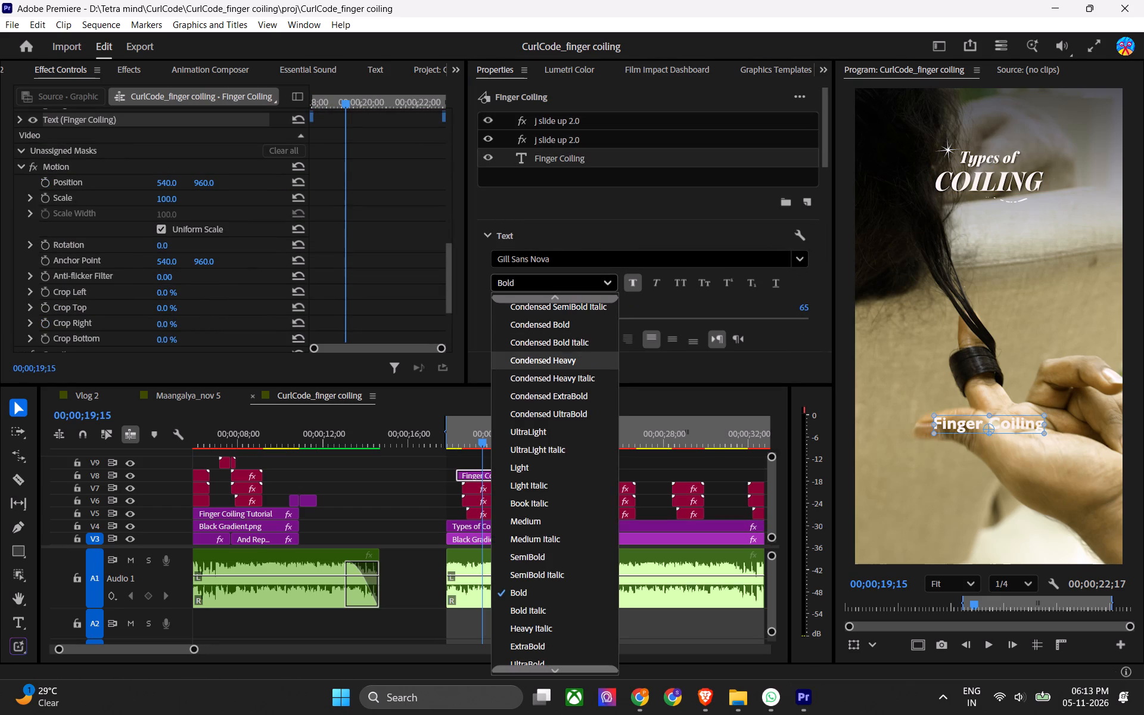
click(570, 366)
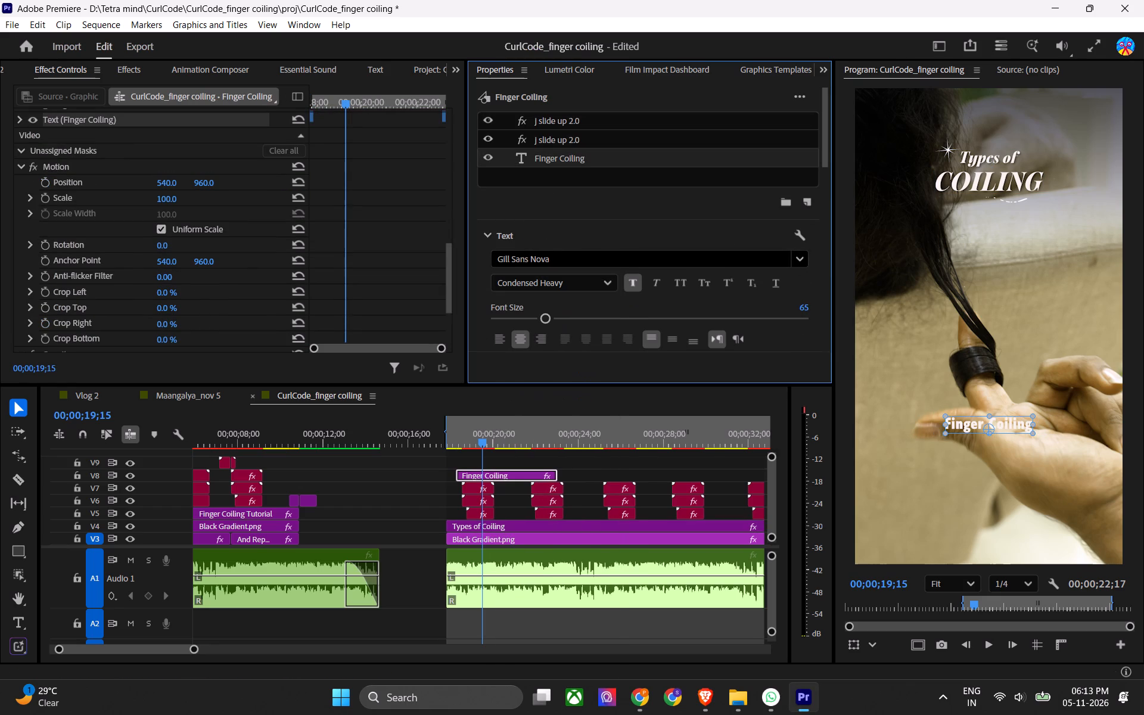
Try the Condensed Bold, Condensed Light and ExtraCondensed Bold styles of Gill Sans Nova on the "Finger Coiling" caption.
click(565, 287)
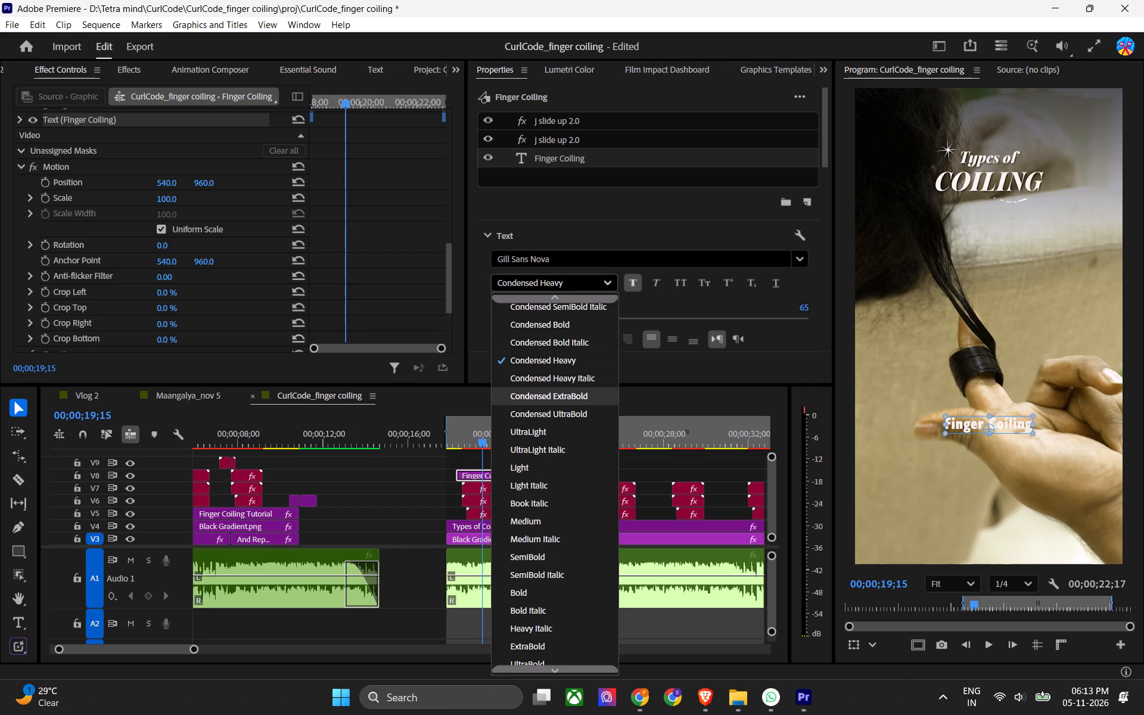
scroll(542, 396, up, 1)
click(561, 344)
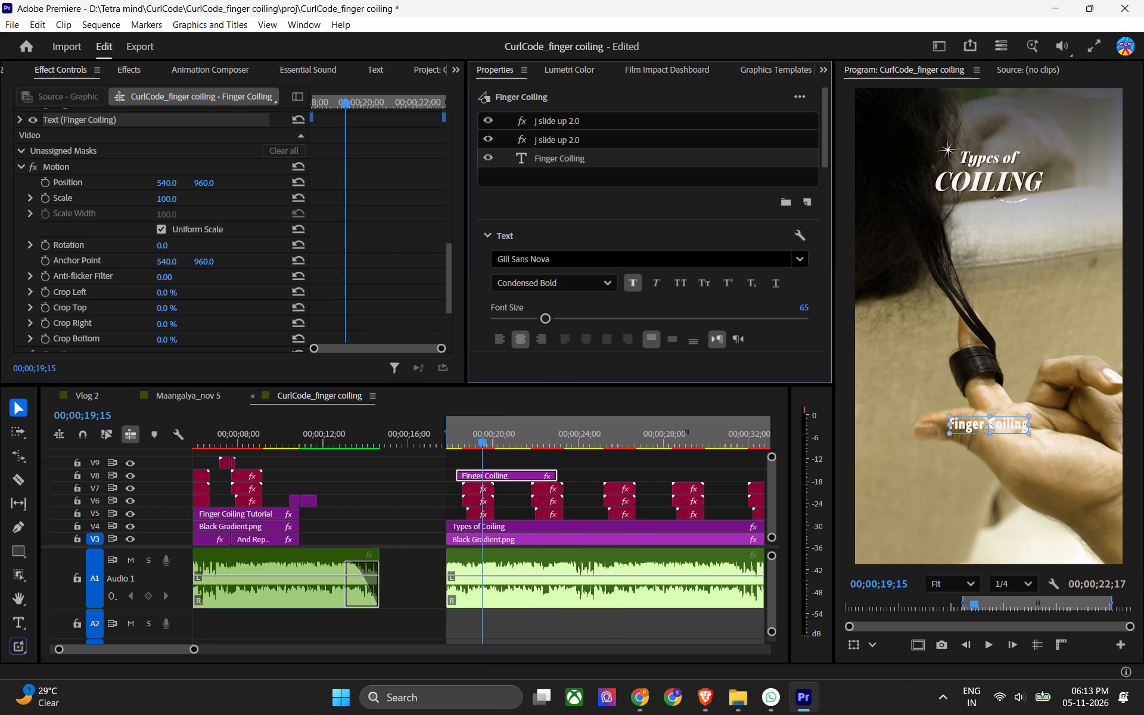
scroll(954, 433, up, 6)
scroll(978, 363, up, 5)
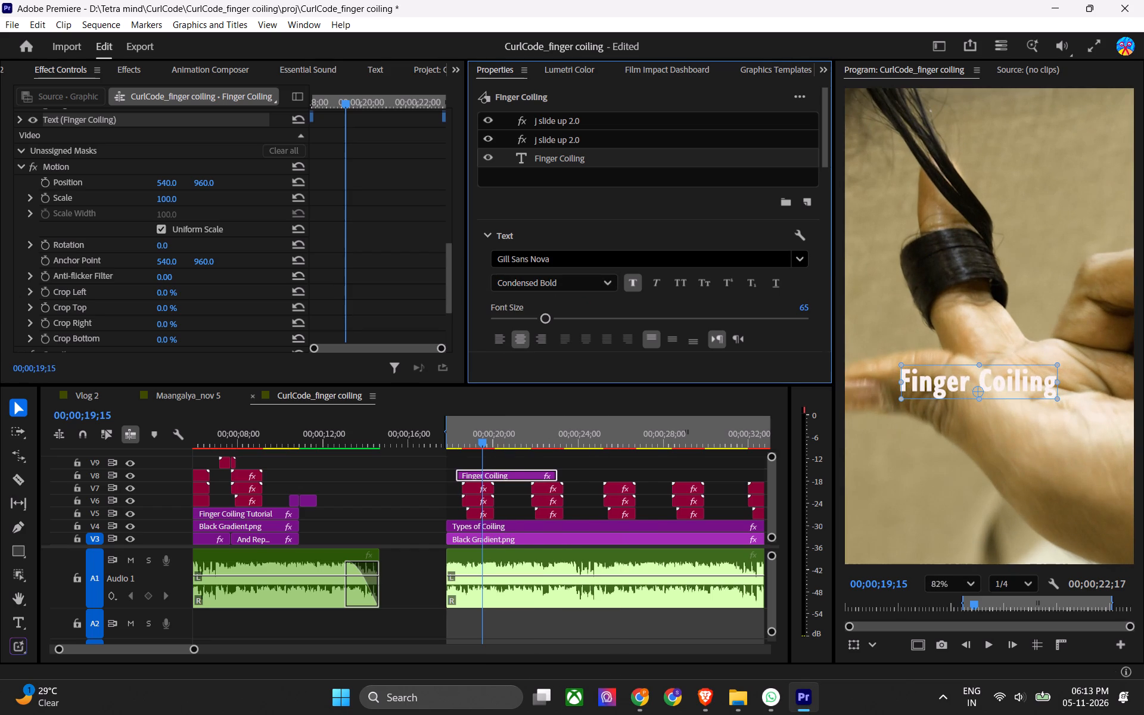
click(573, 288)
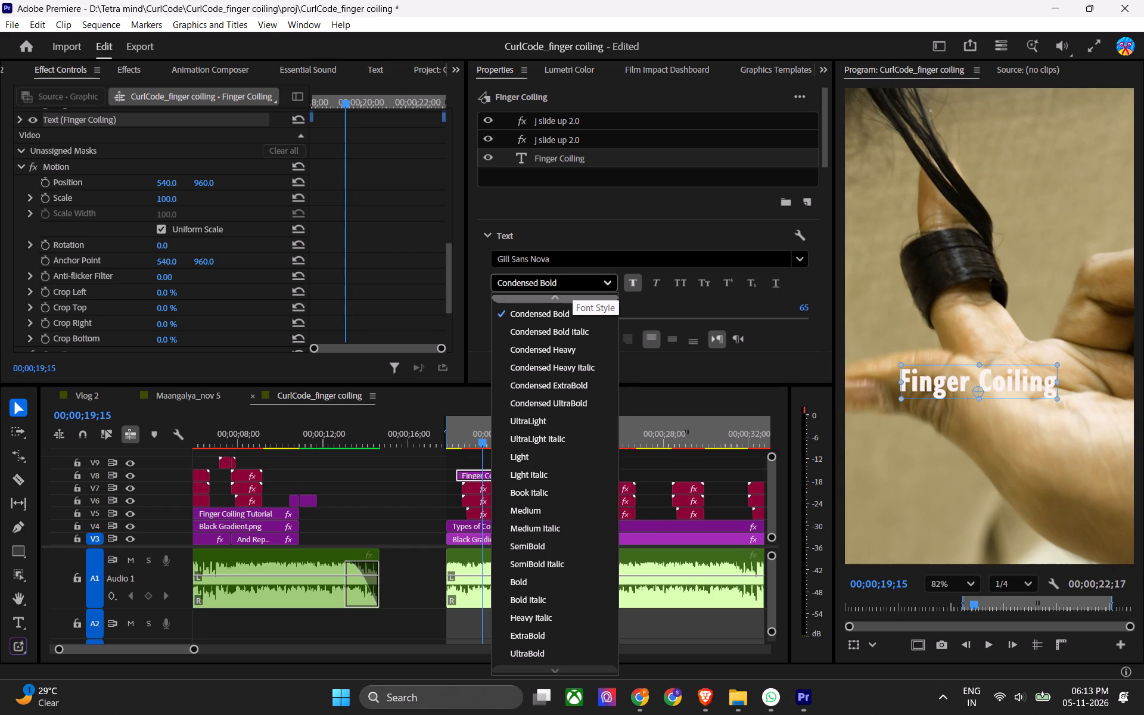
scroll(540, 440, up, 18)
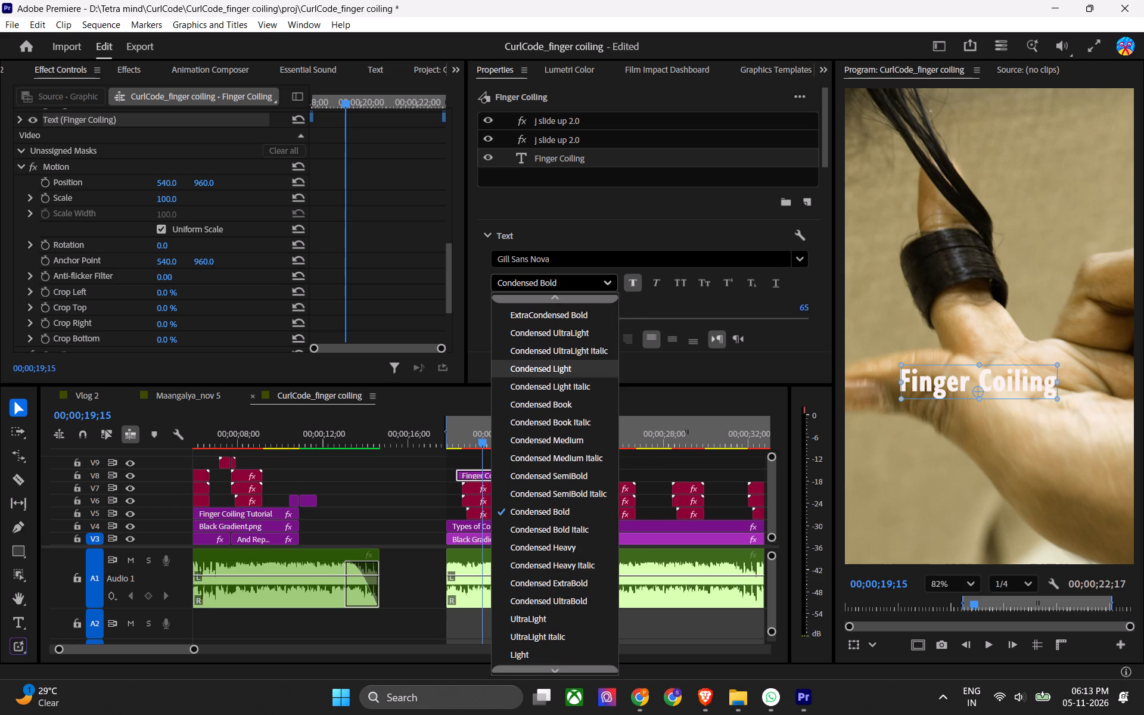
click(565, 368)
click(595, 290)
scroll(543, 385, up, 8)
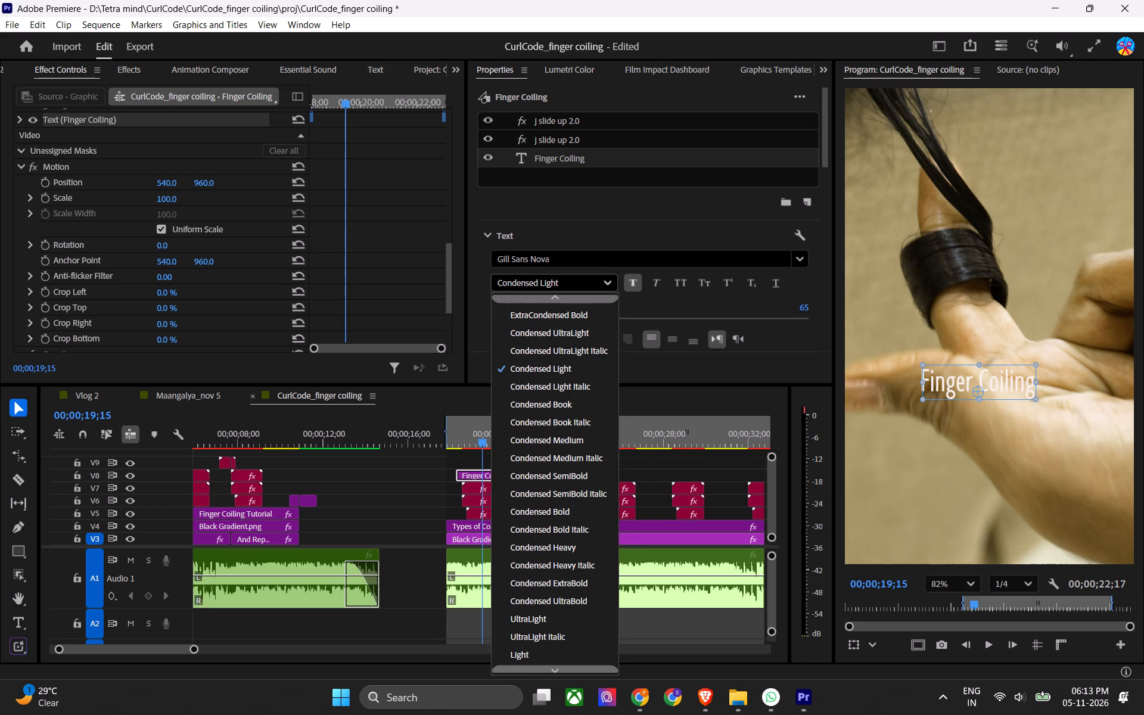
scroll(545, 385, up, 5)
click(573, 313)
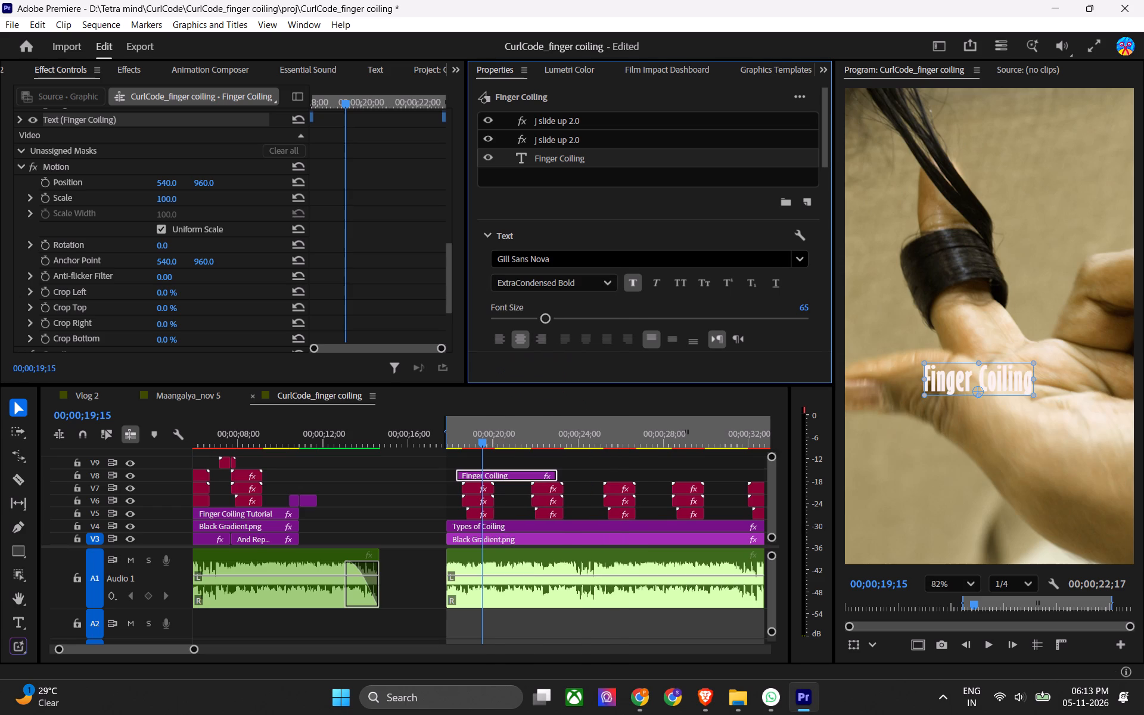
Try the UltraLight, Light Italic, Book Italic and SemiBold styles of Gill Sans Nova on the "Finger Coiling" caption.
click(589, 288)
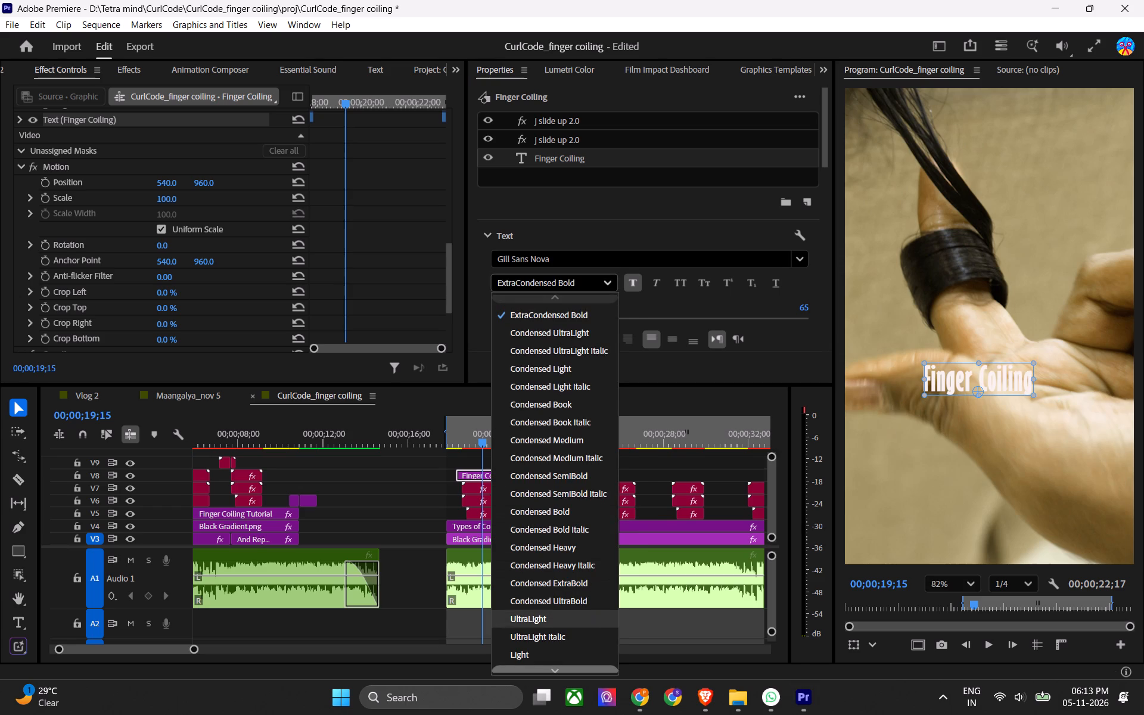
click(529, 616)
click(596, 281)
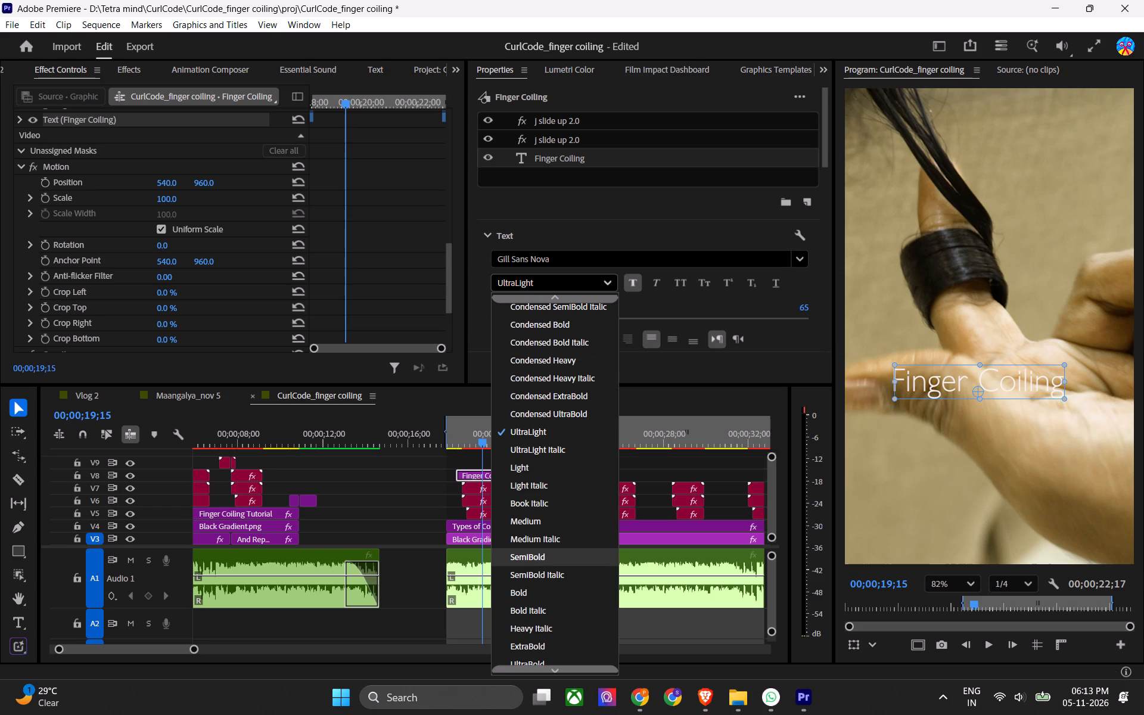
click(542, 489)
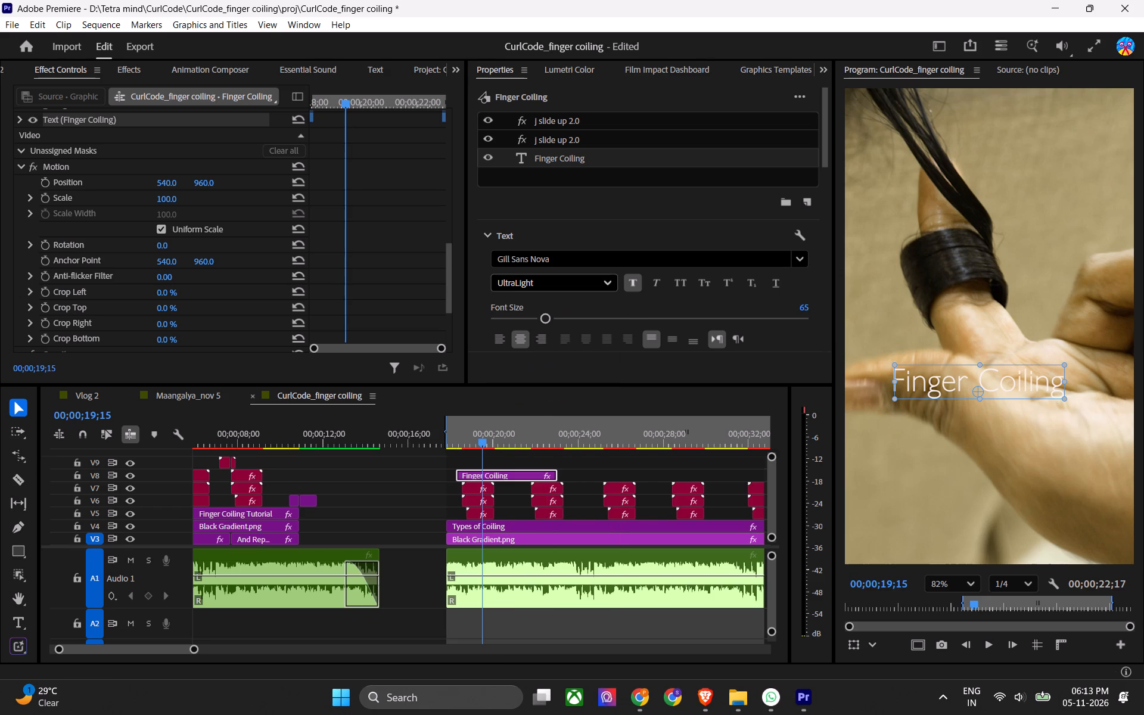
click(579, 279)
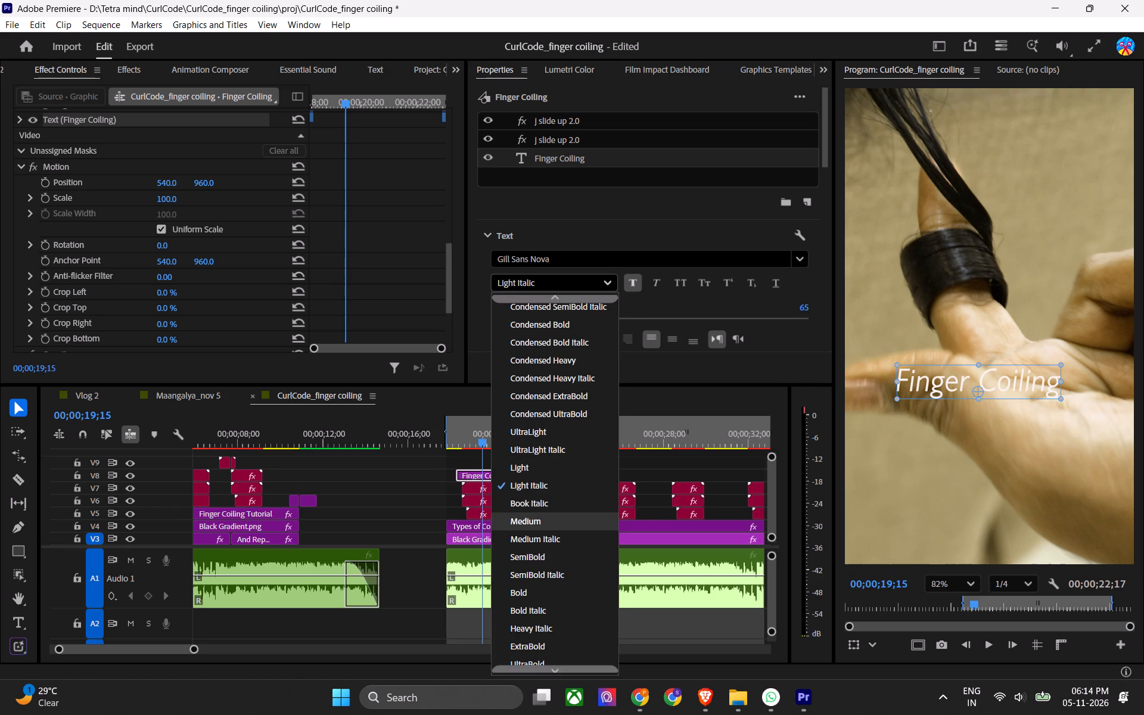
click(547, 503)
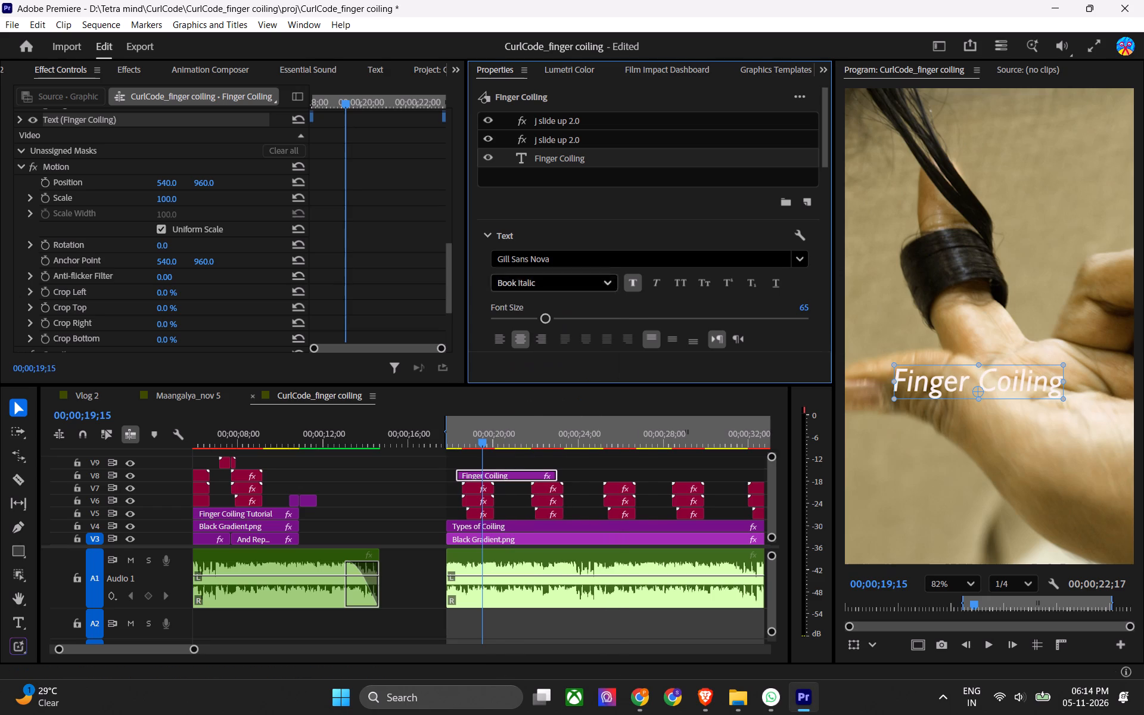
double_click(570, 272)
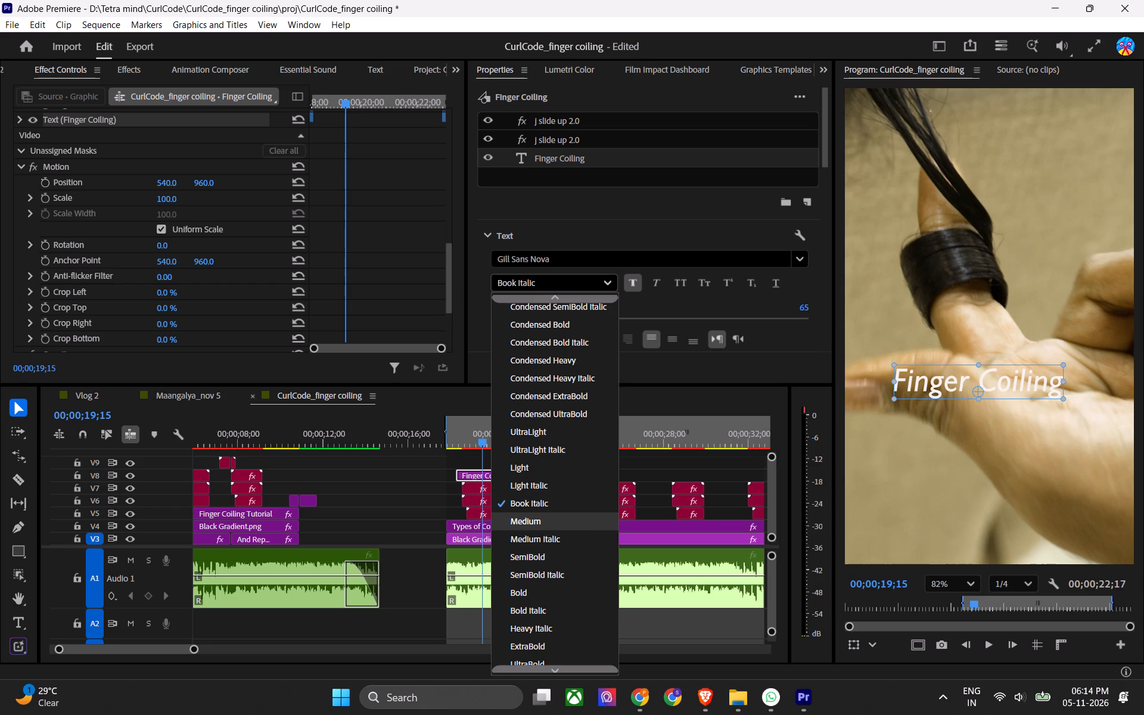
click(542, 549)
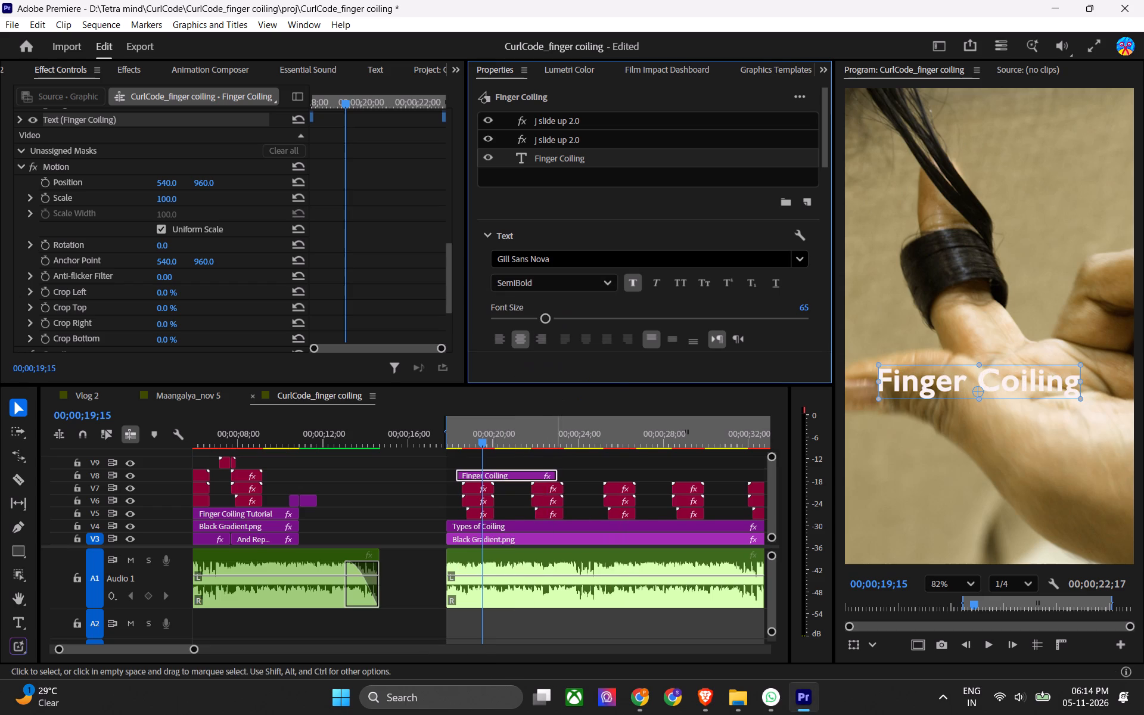
Set the "Finger Coiling" caption's font style to Medium, check it full screen over the footage, and save the project.
click(562, 288)
click(534, 527)
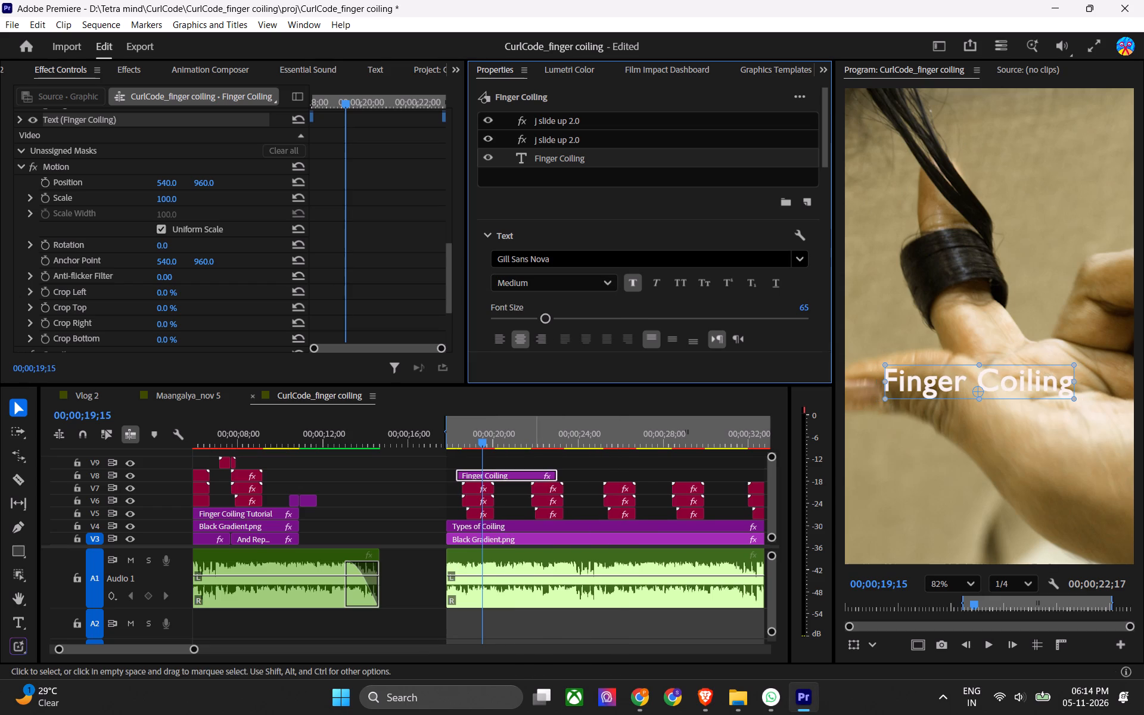
key(ctrl+grave)
key(ctrl+z)
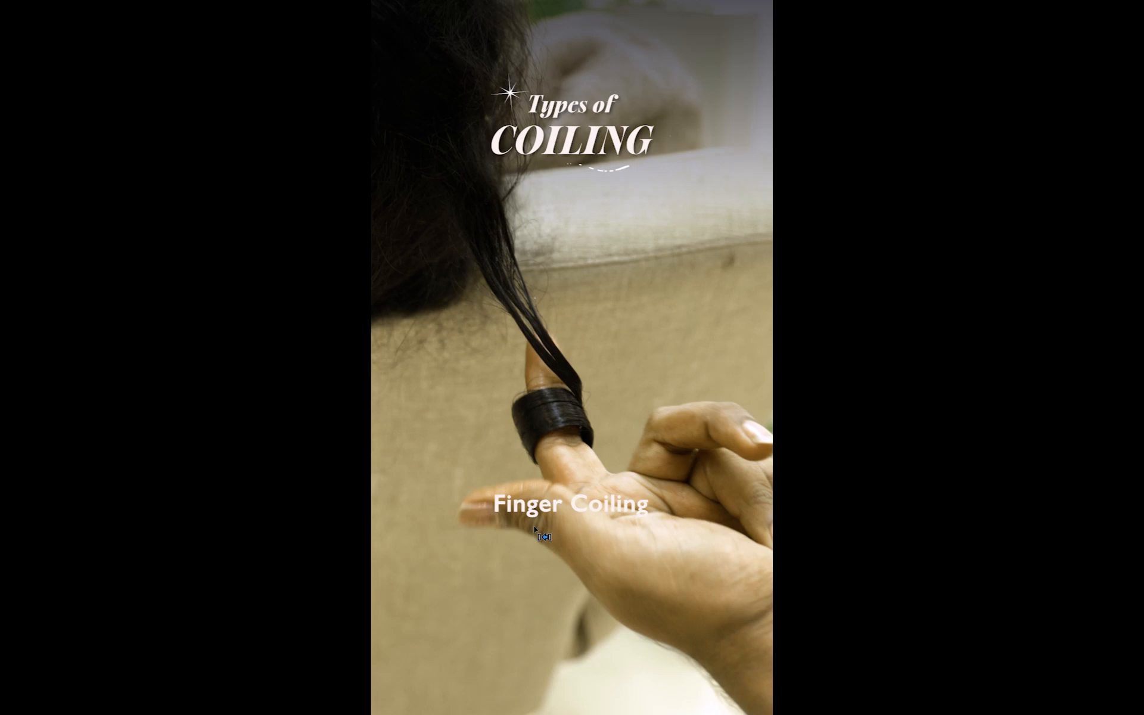
key(ctrl+shift+z)
key(Escape)
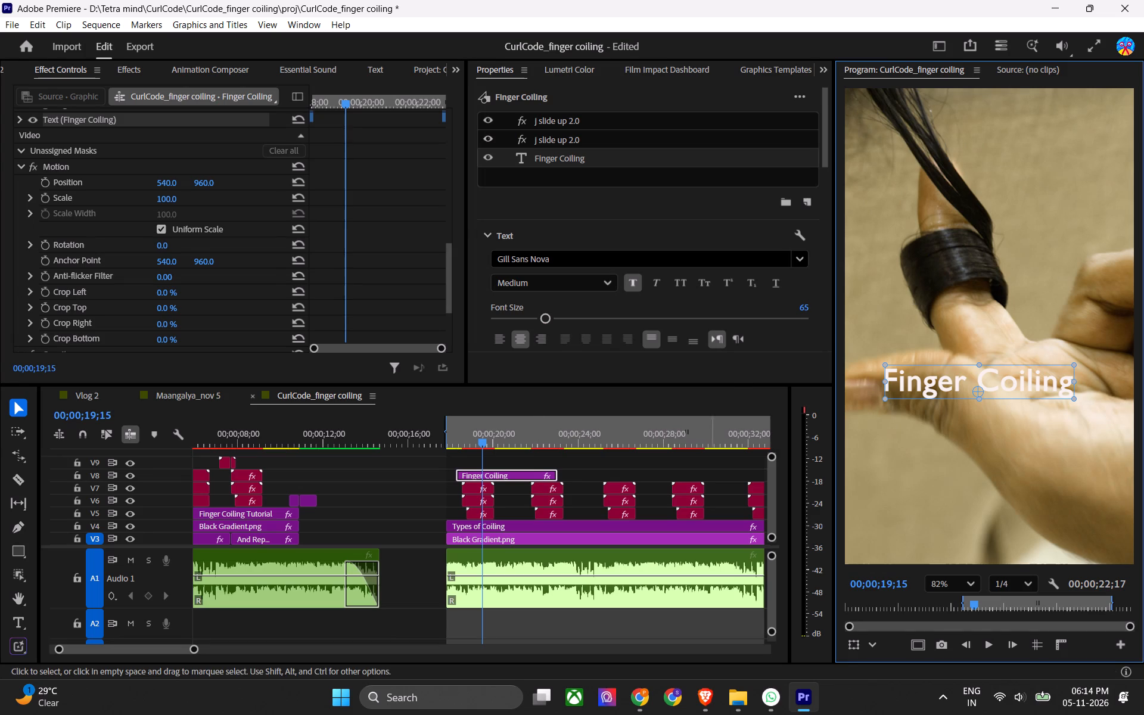
key(ctrl+s)
click(947, 590)
click(969, 375)
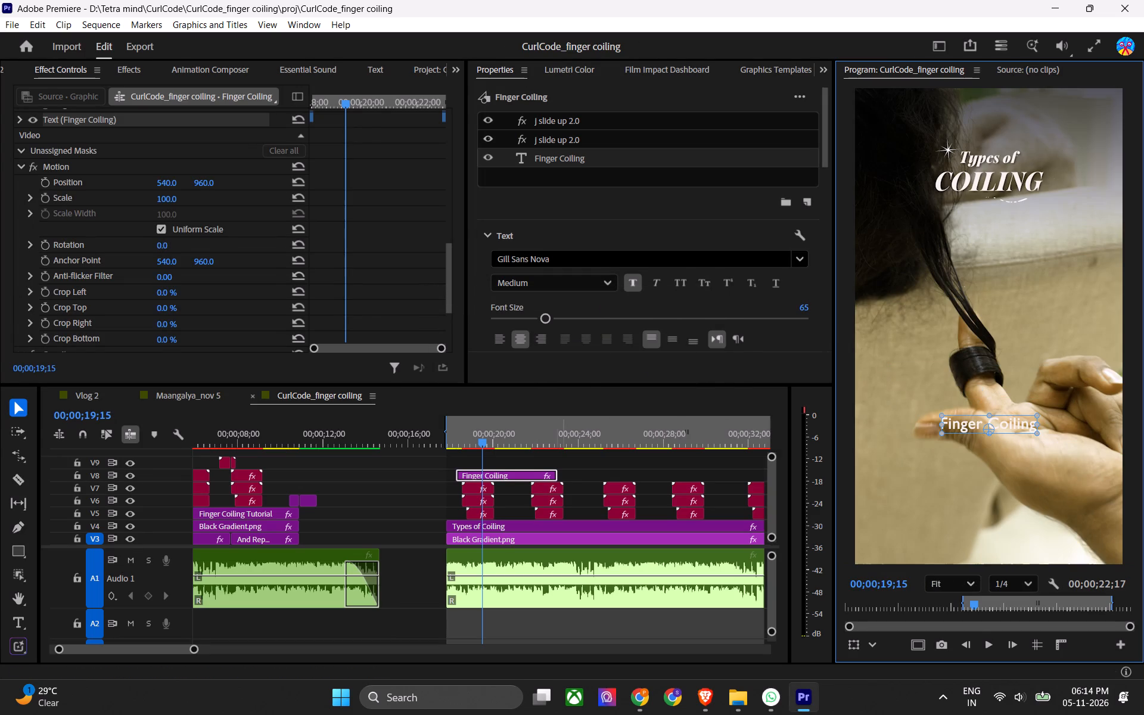
key(ctrl+s)
Lower the "Finger Coiling" caption to a vertical clip position of 1030 and save the project.
click(615, 179)
drag(687, 277, 719, 293)
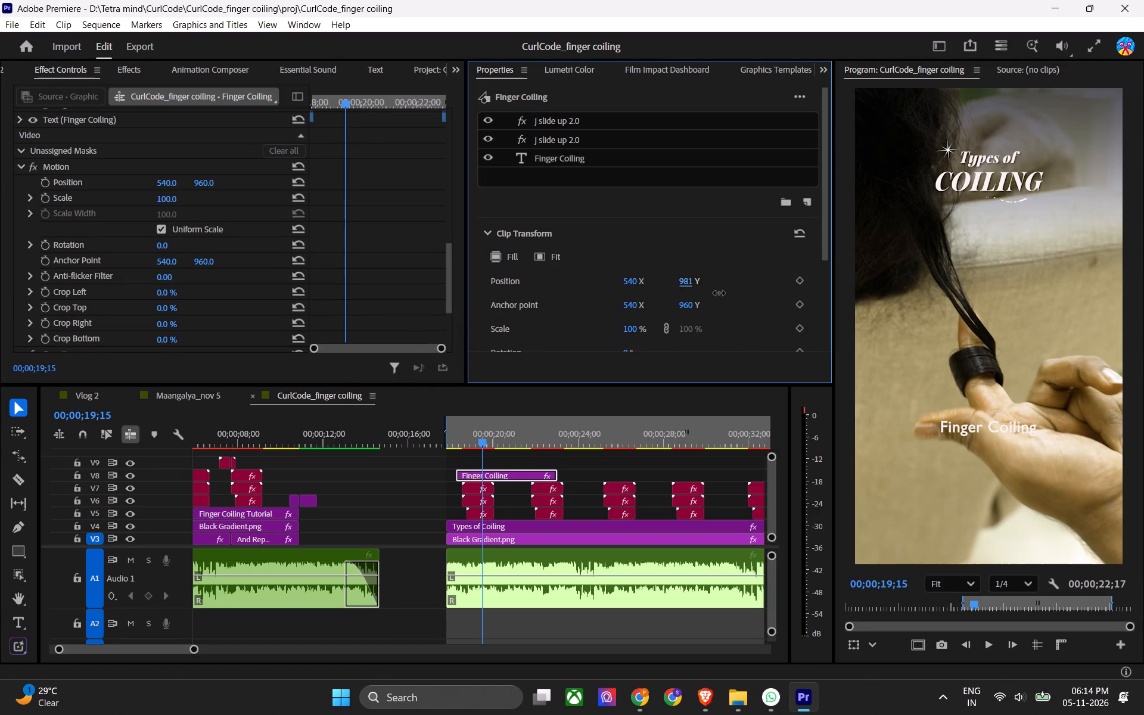
drag(719, 293, 753, 290)
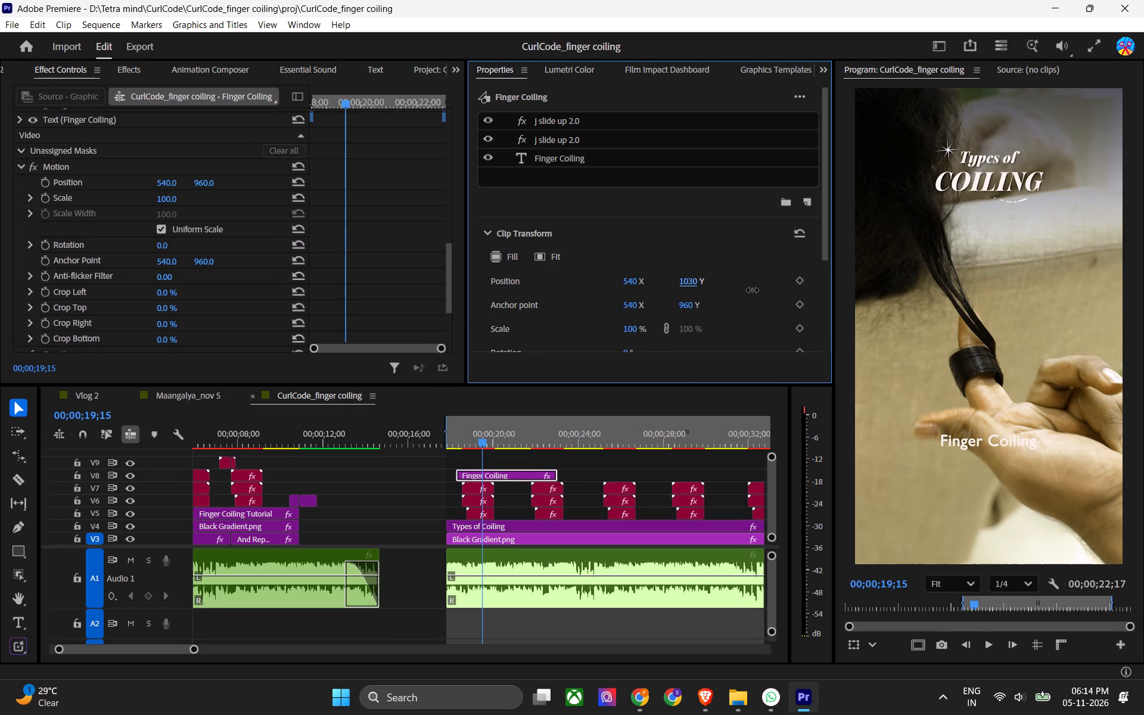
key(ctrl+s)
Apply the Drop Shadow effect from Custom Bin 01 twice to the "Finger Coiling" caption.
click(140, 66)
click(82, 89)
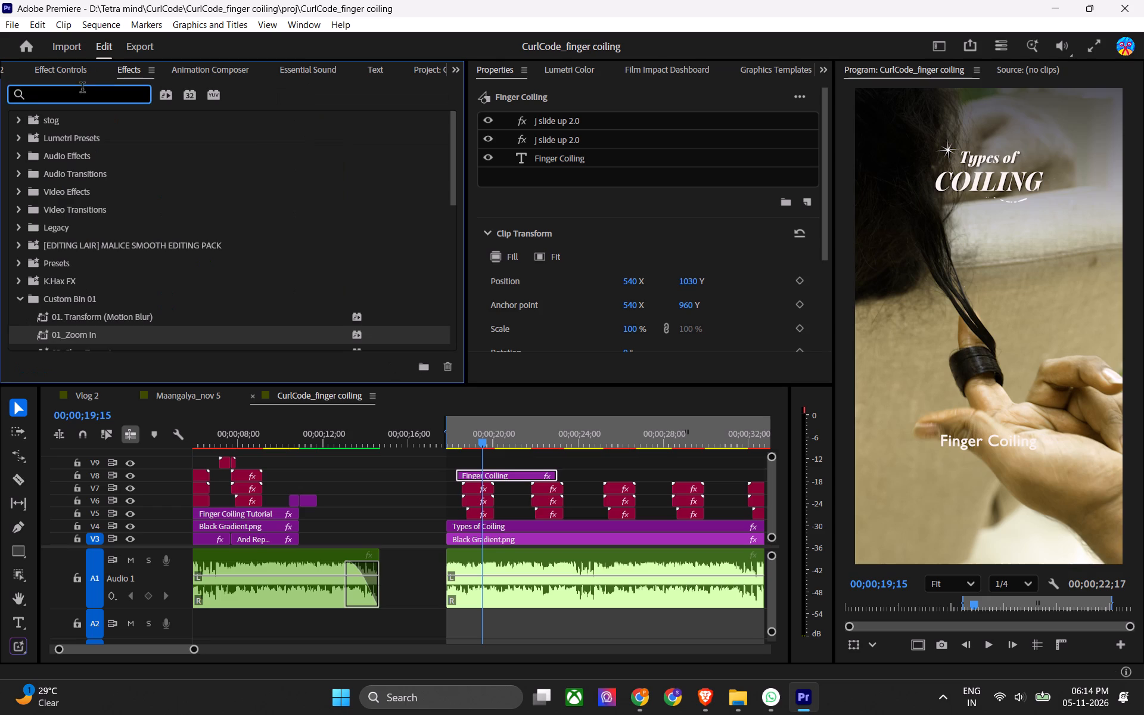
scroll(25, 313, down, 5)
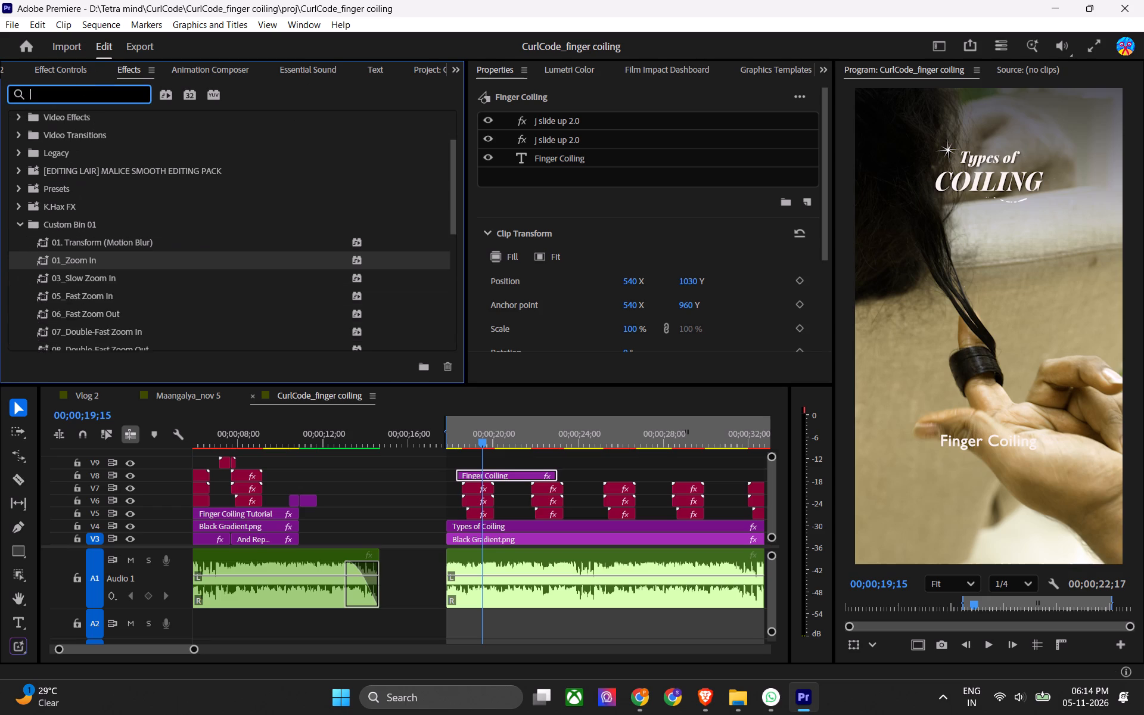
scroll(25, 313, down, 5)
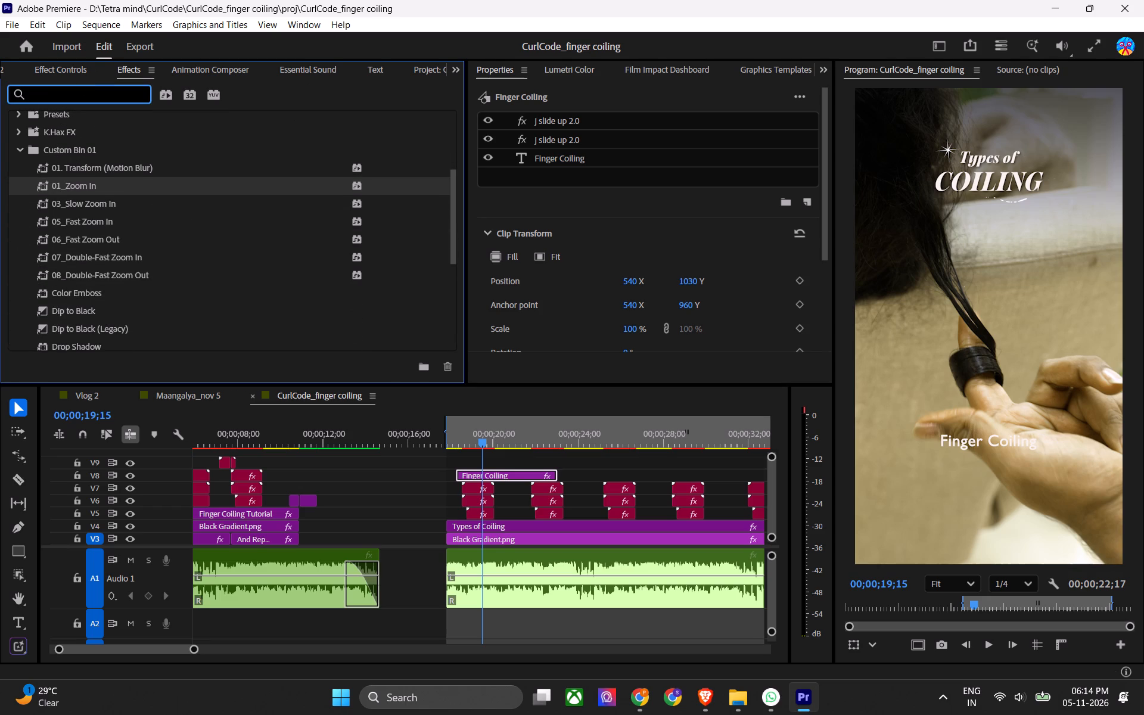
scroll(90, 308, down, 3)
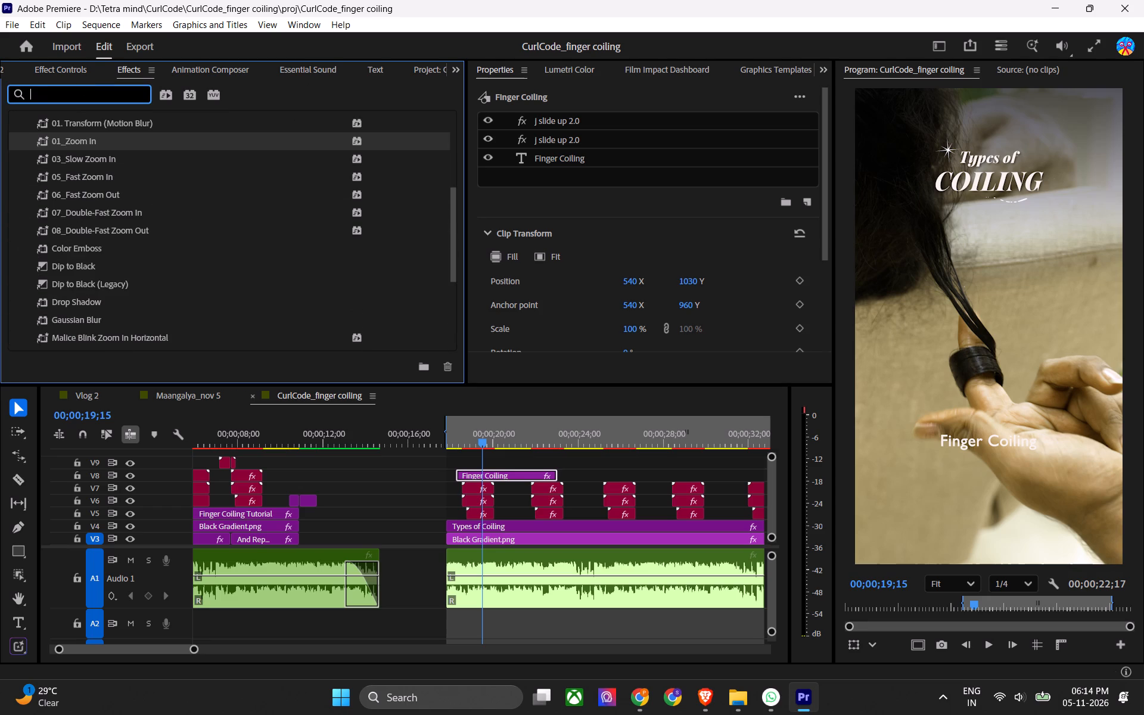
double_click(92, 302)
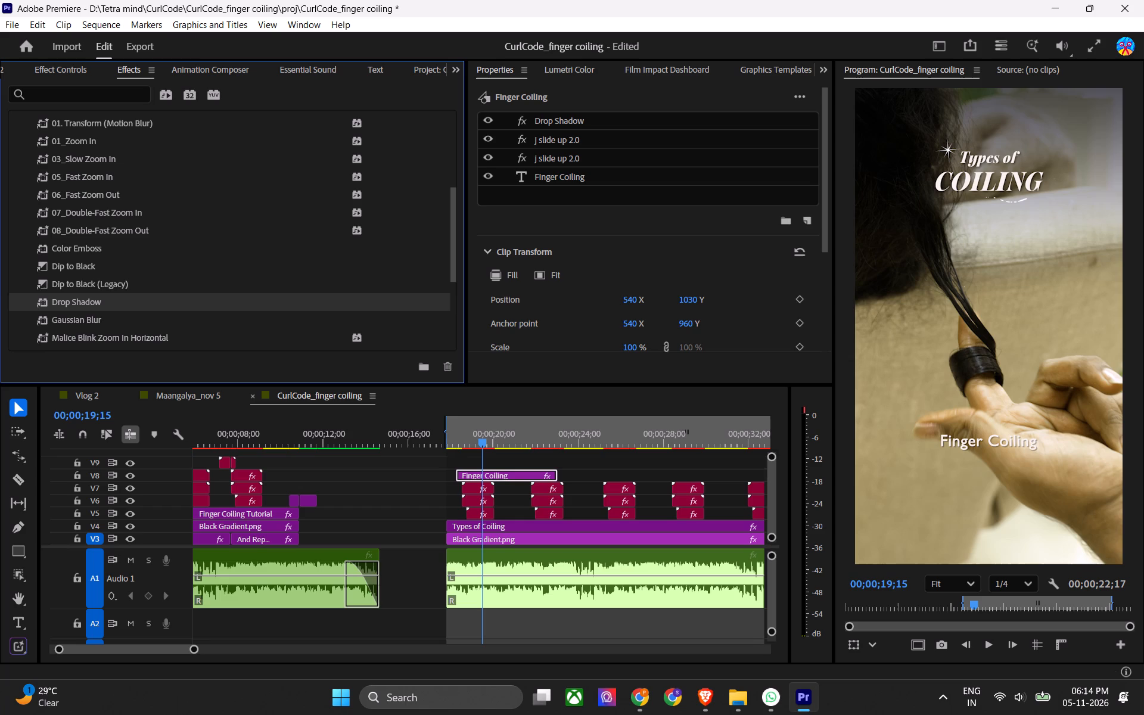
double_click(86, 303)
Set the softness of the "Finger Coiling" caption's first Drop Shadow to 10.
click(83, 76)
scroll(261, 248, down, 7)
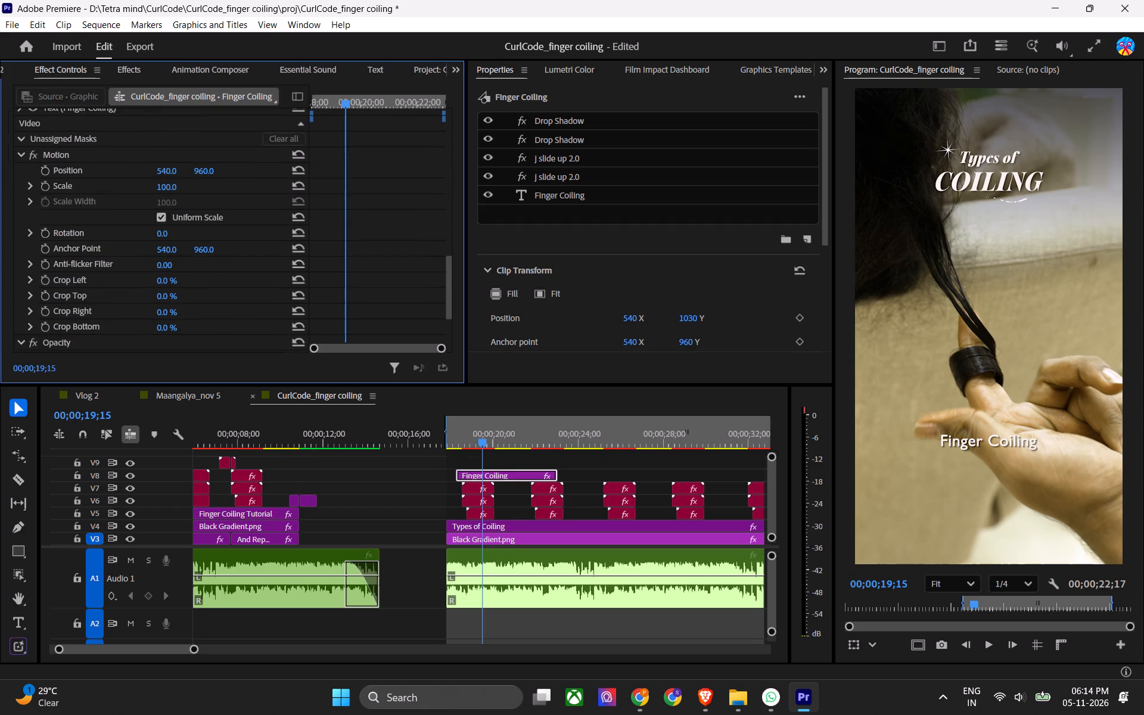
scroll(203, 290, up, 12)
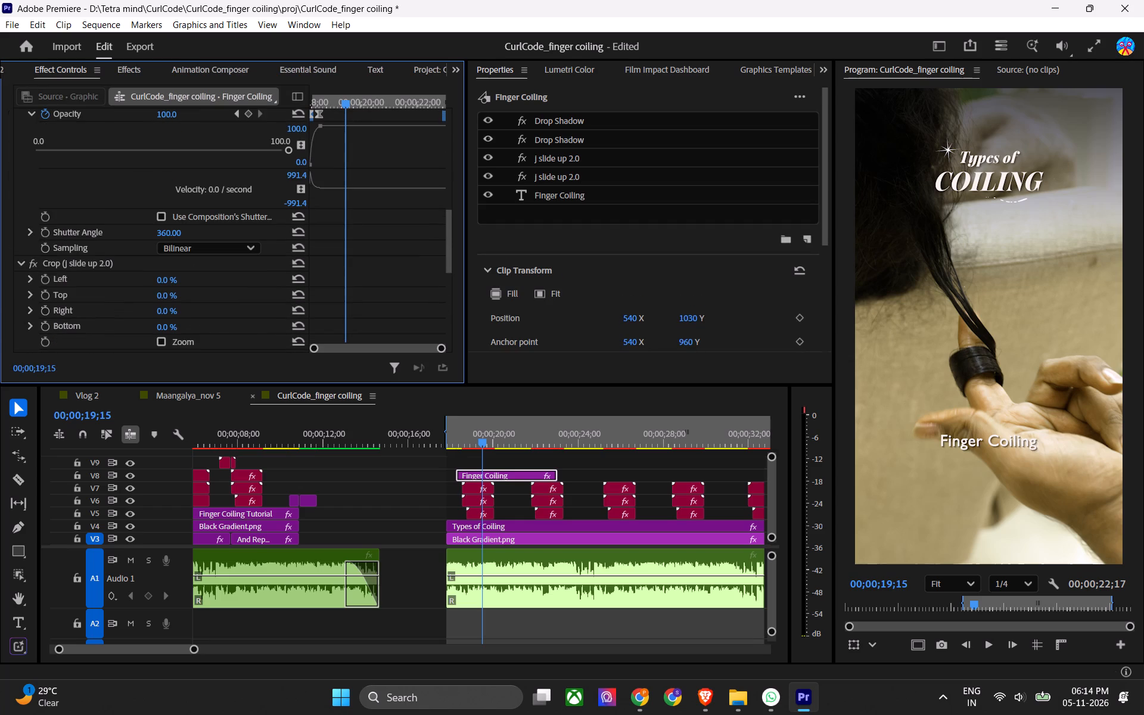
scroll(360, 273, up, 20)
scroll(376, 261, up, 5)
click(163, 206)
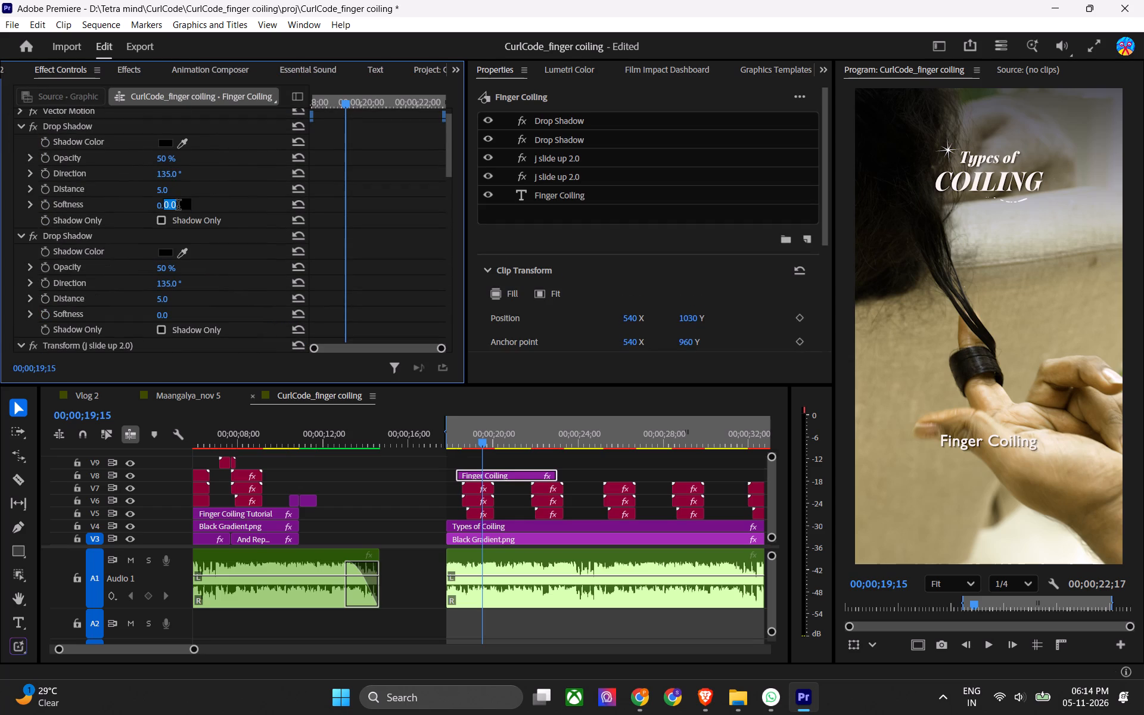
text(10)
key(Return)
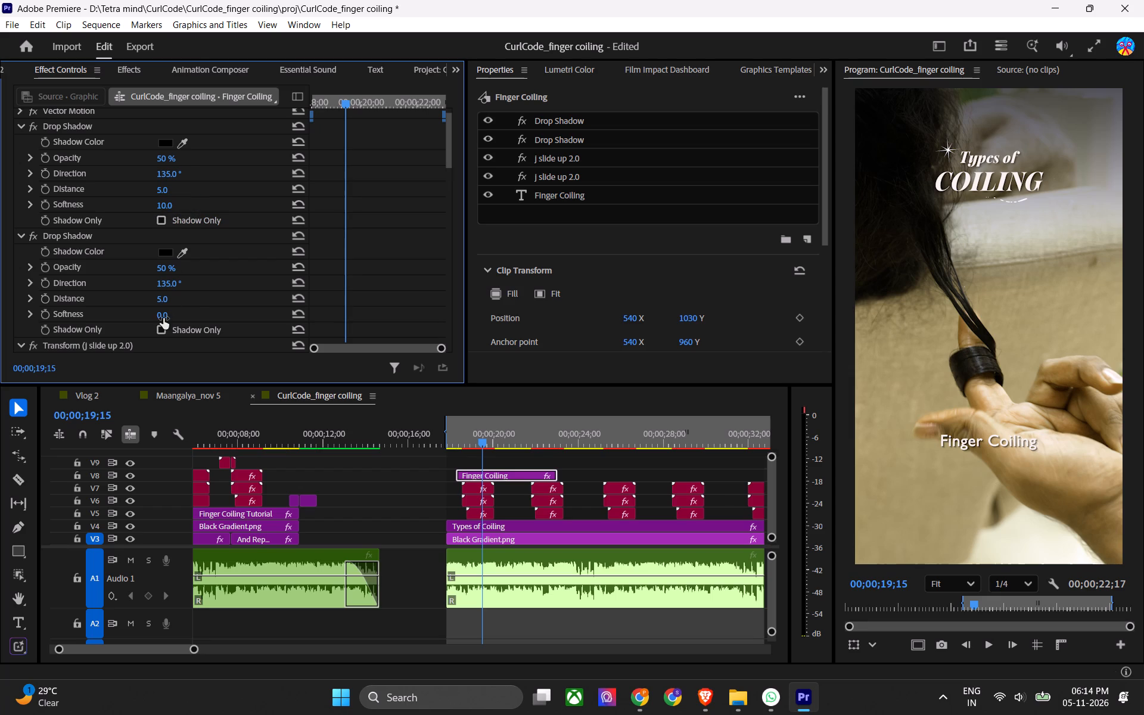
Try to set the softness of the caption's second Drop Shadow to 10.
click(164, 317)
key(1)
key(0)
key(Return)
Set the opacity of the caption's second Drop Shadow to 20% and save the project.
click(164, 269)
text(20)
key(Return)
key(ctrl+s)
Play the "Types of Coiling" section from about 18 seconds to check the shadowed "Finger Coiling" caption through its end.
click(453, 440)
key(space)
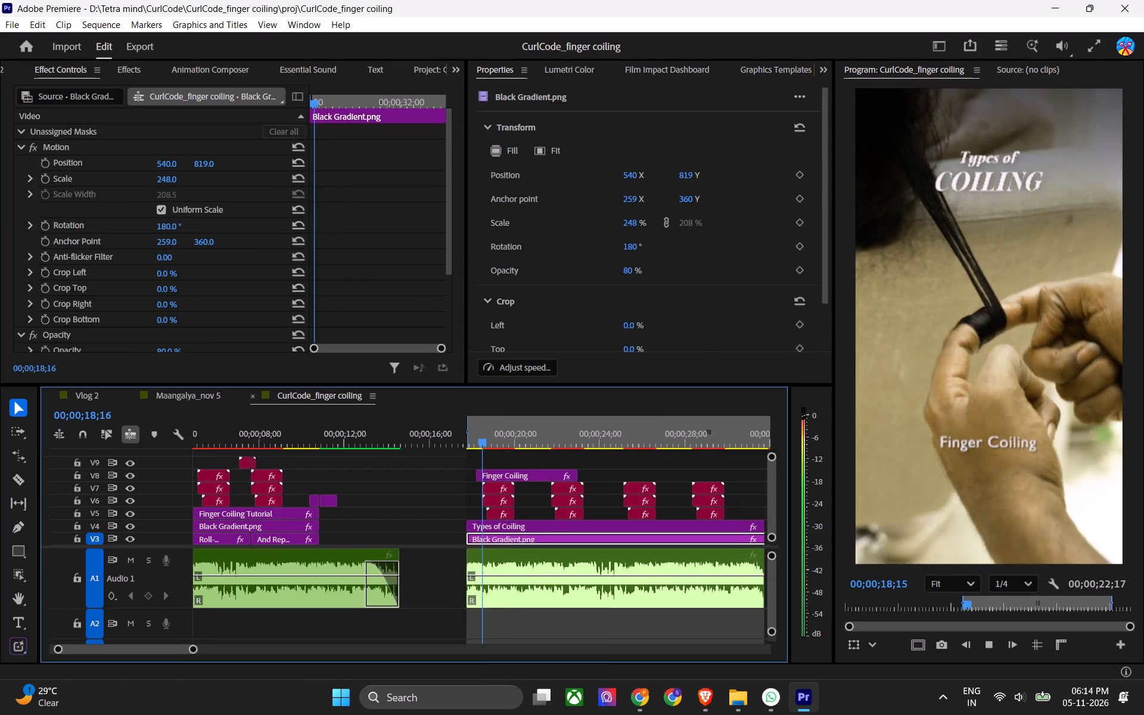
alt+scroll(492, 490, up, 6)
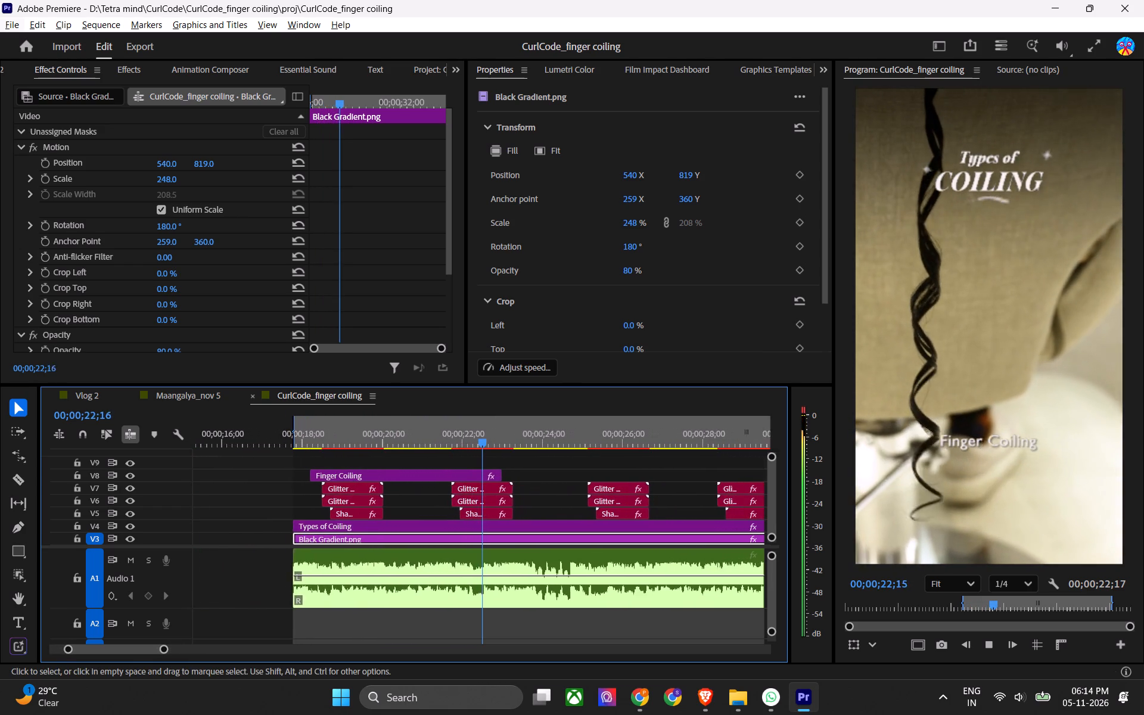
key(space)
key(space)
click(434, 448)
click(443, 441)
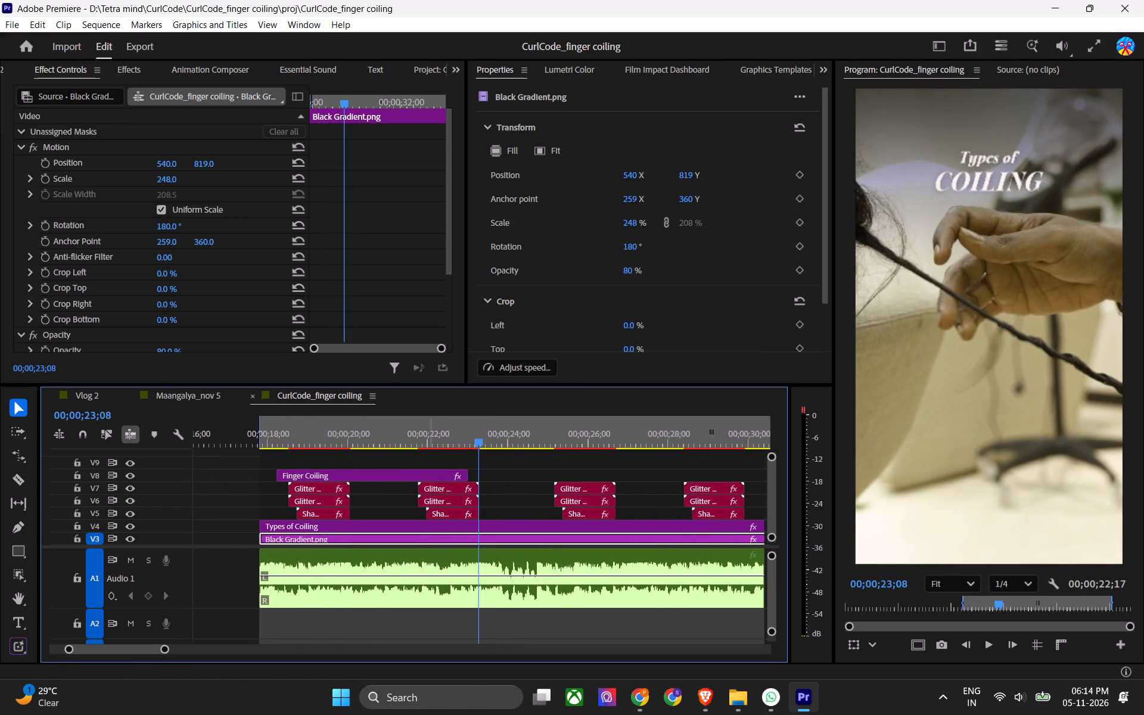
Add the default transition to the end of the "Finger Coiling" caption clip and shorten it by about half.
right_click(471, 474)
click(503, 564)
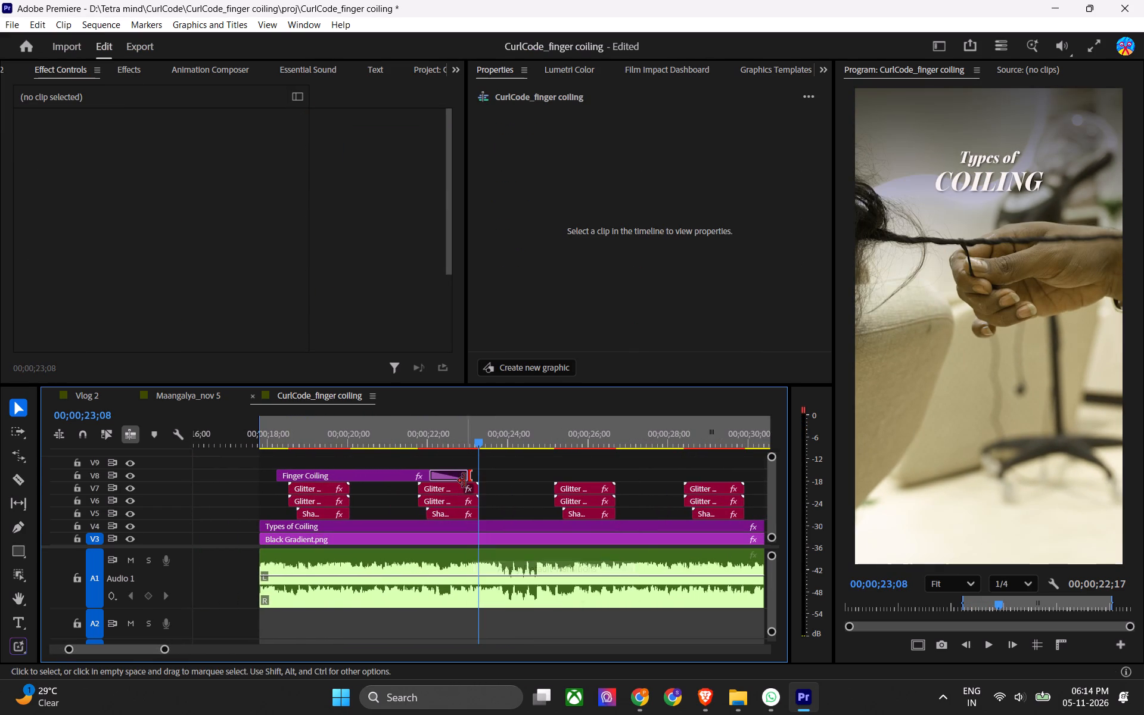
drag(431, 472, 450, 486)
Play from about 22 seconds to check the "Finger Coiling" caption's closing transition against the change of footage.
ctrl+scroll(452, 492, down, 3)
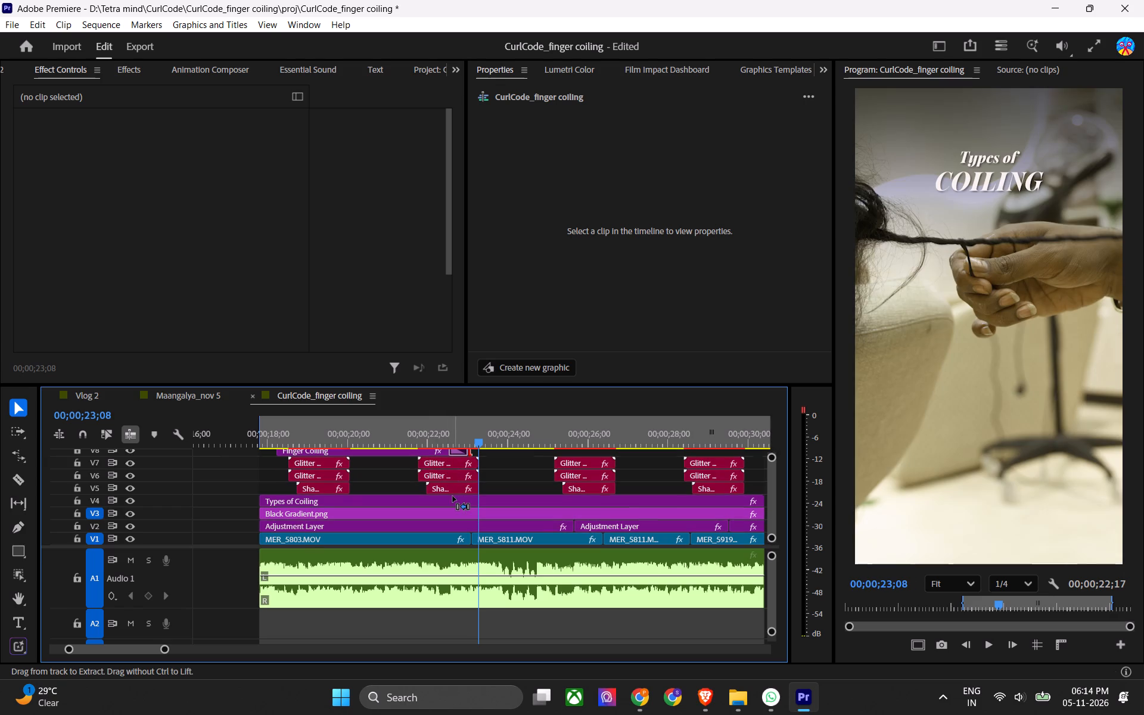
click(437, 431)
key(space)
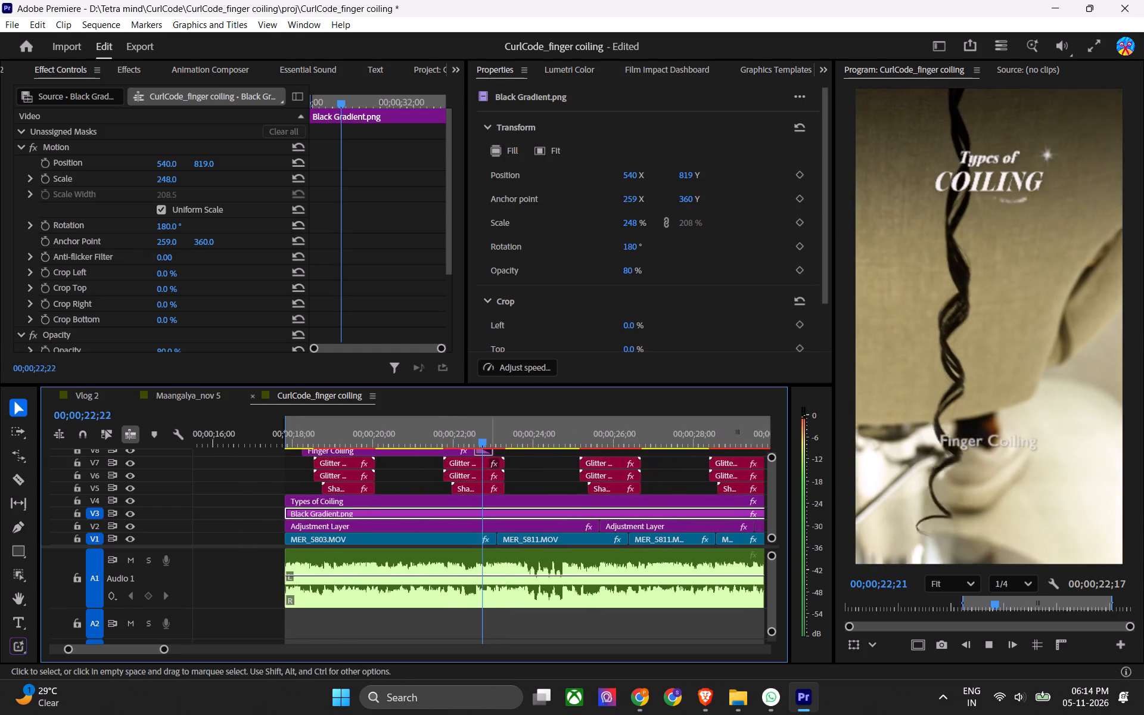
alt+scroll(490, 464, down, 4)
key(space)
ctrl+scroll(494, 473, up, 3)
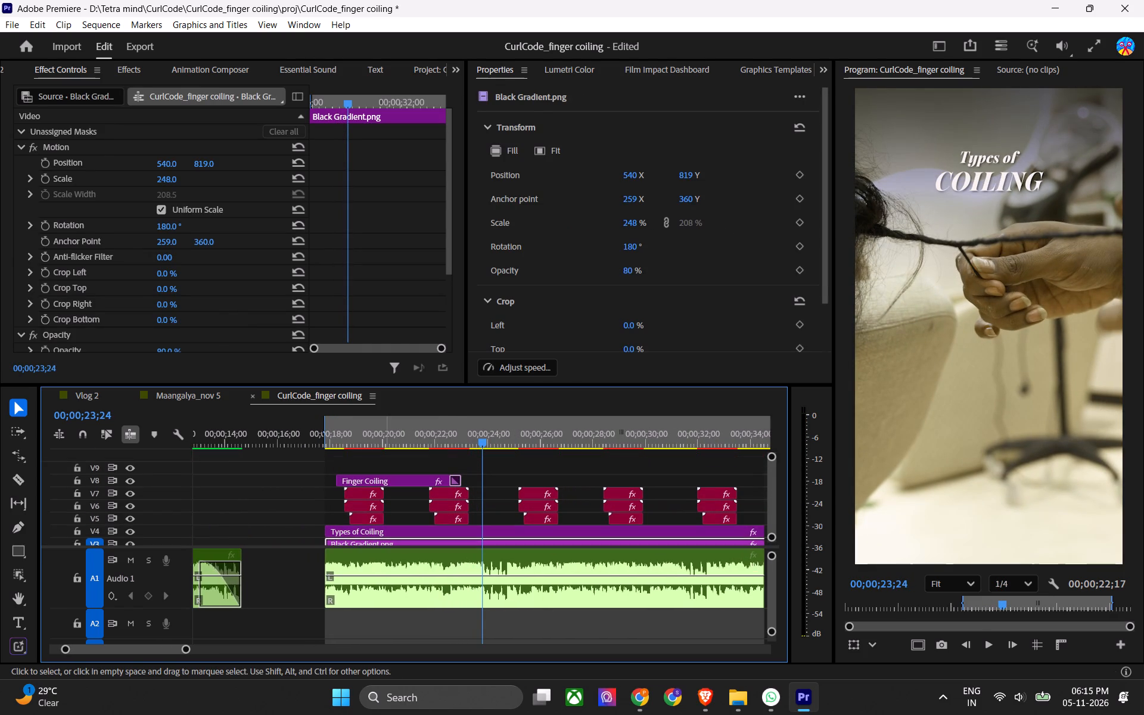
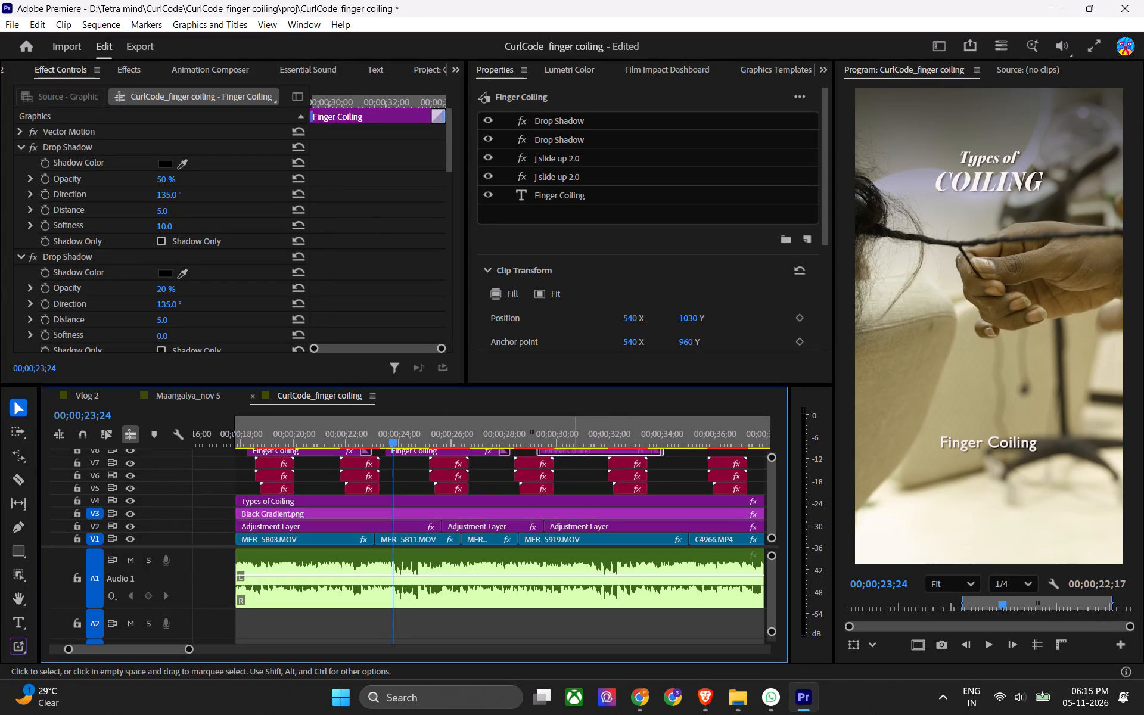
Extend the end of the third "Finger Coiling" caption clip by about a third of a second, towards the end of the MER_5919 footage.
click(658, 451)
drag(663, 451, 673, 453)
Replace the third caption's text with the copied technique name, capitalise it as "Playing Hands", and save the project.
click(604, 438)
click(591, 450)
click(581, 192)
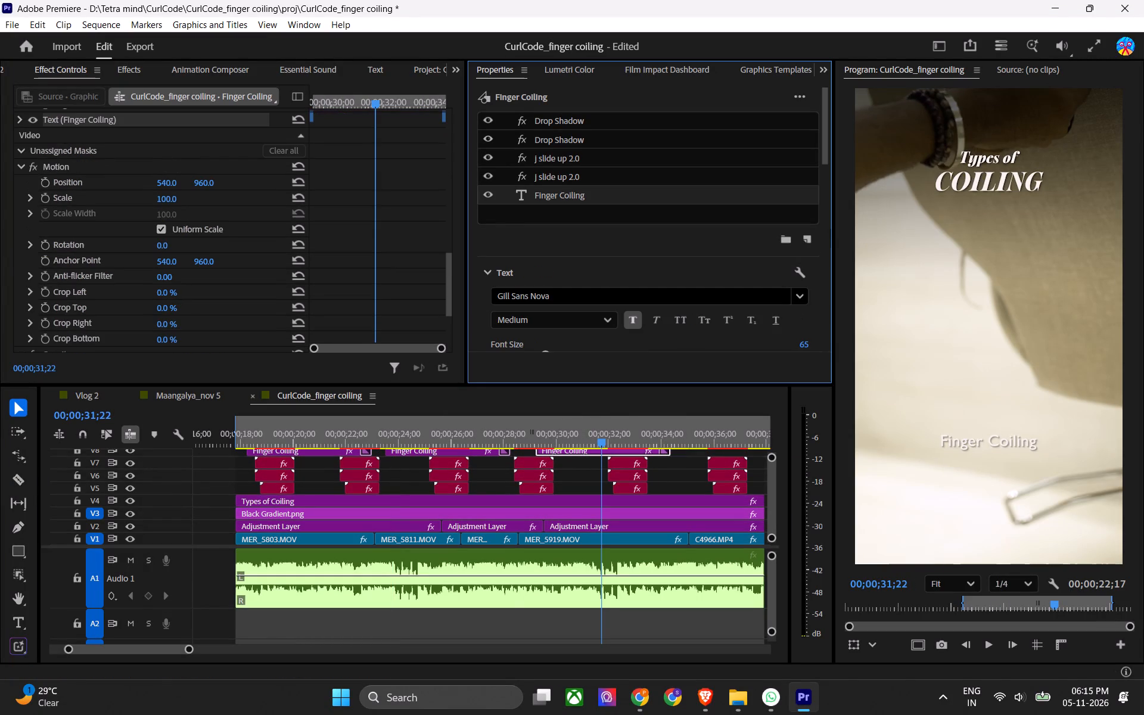
click(961, 443)
key(ctrl+a)
ctrl+double_click(961, 443)
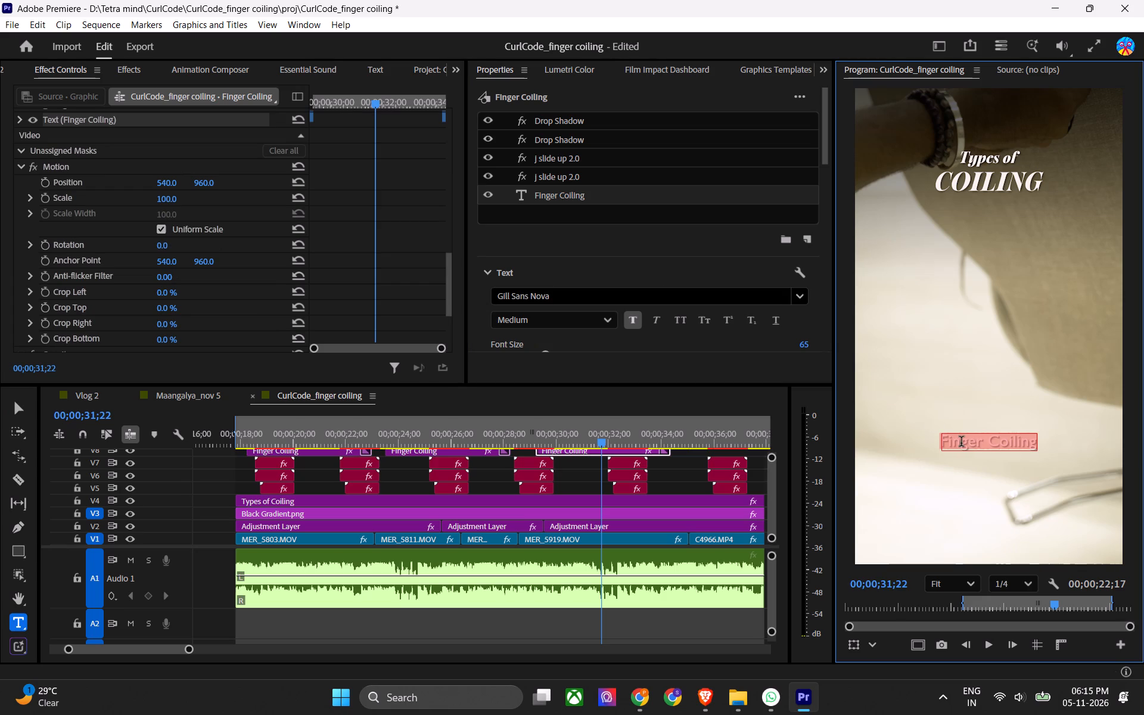
key(ctrl+v)
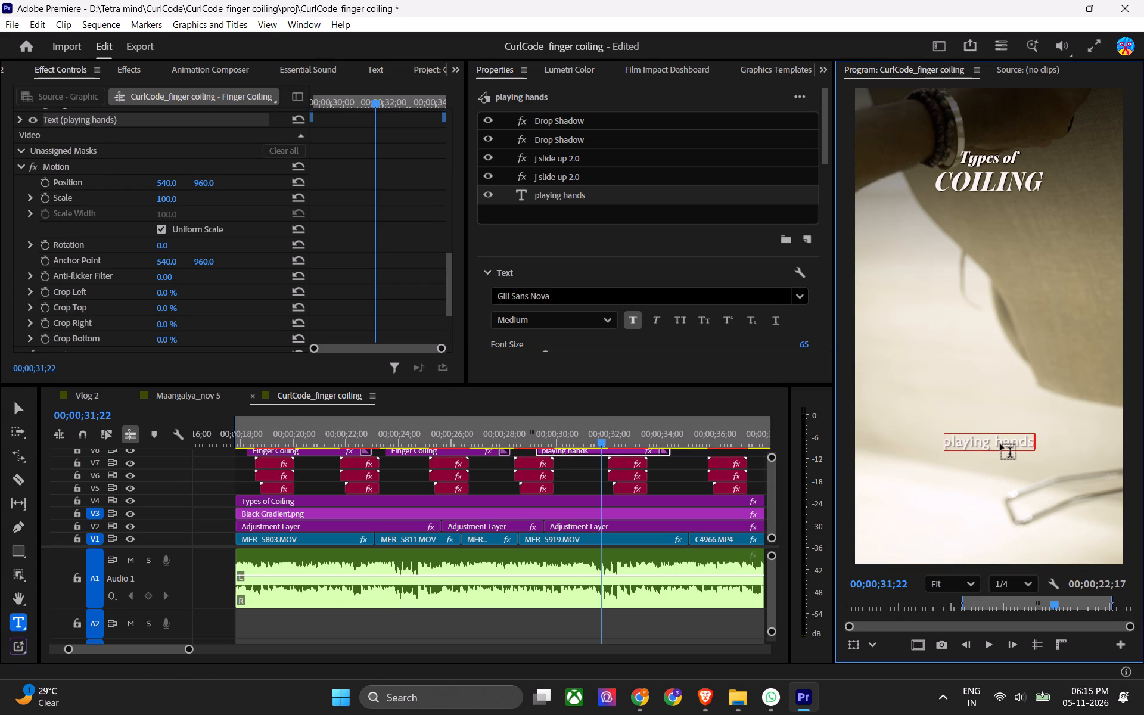
click(1000, 444)
key(BackSpace)
key(shift+h)
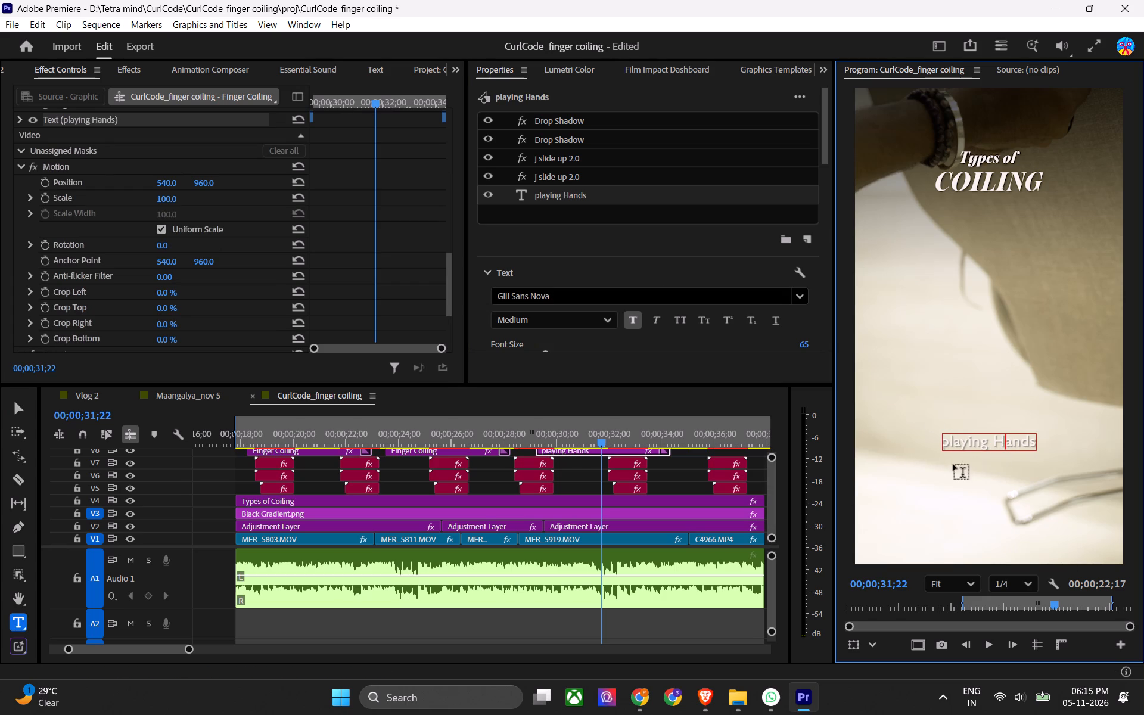
click(951, 445)
key(Left)
key(BackSpace)
key(shift+p)
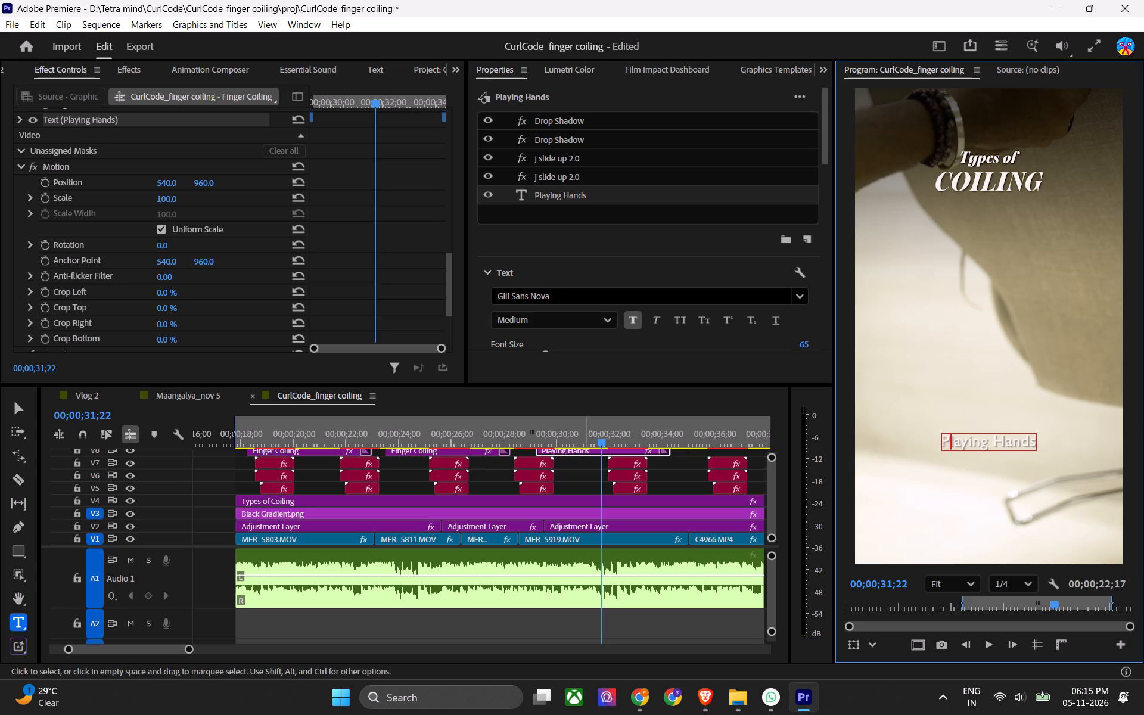
click(511, 425)
key(ctrl+s)
Play from about 28 seconds, continuing in full screen, to check the "Playing Hands" caption through to the next clip.
key(space)
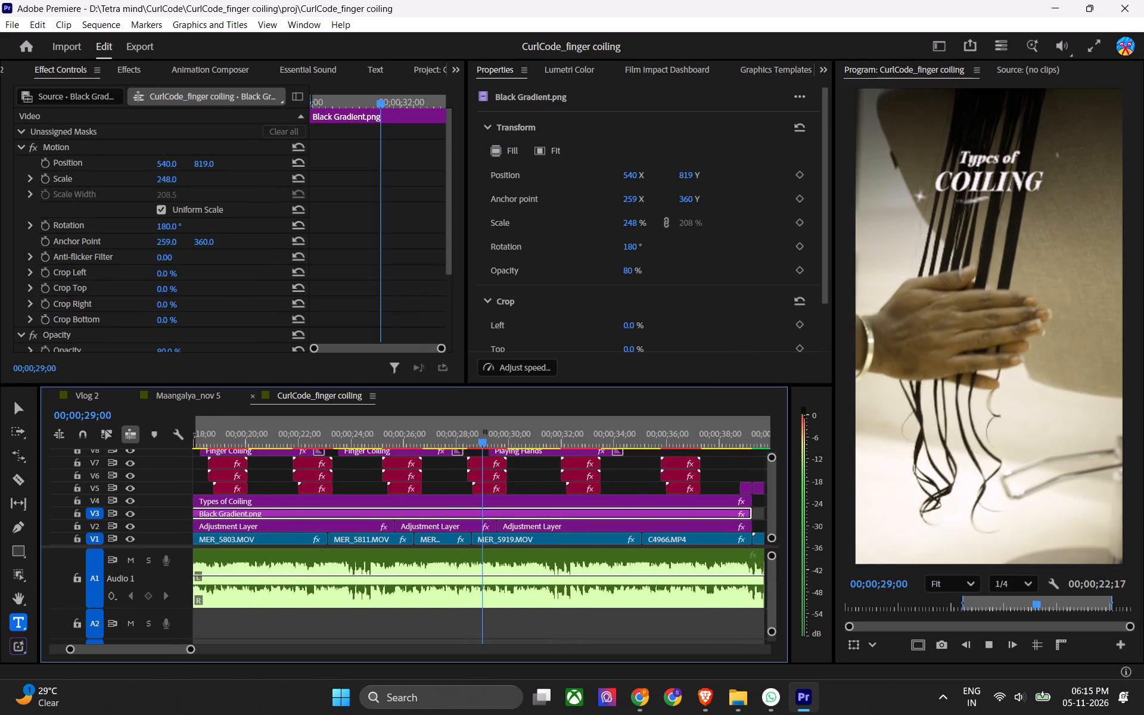
key(space)
key(ctrl+grave)
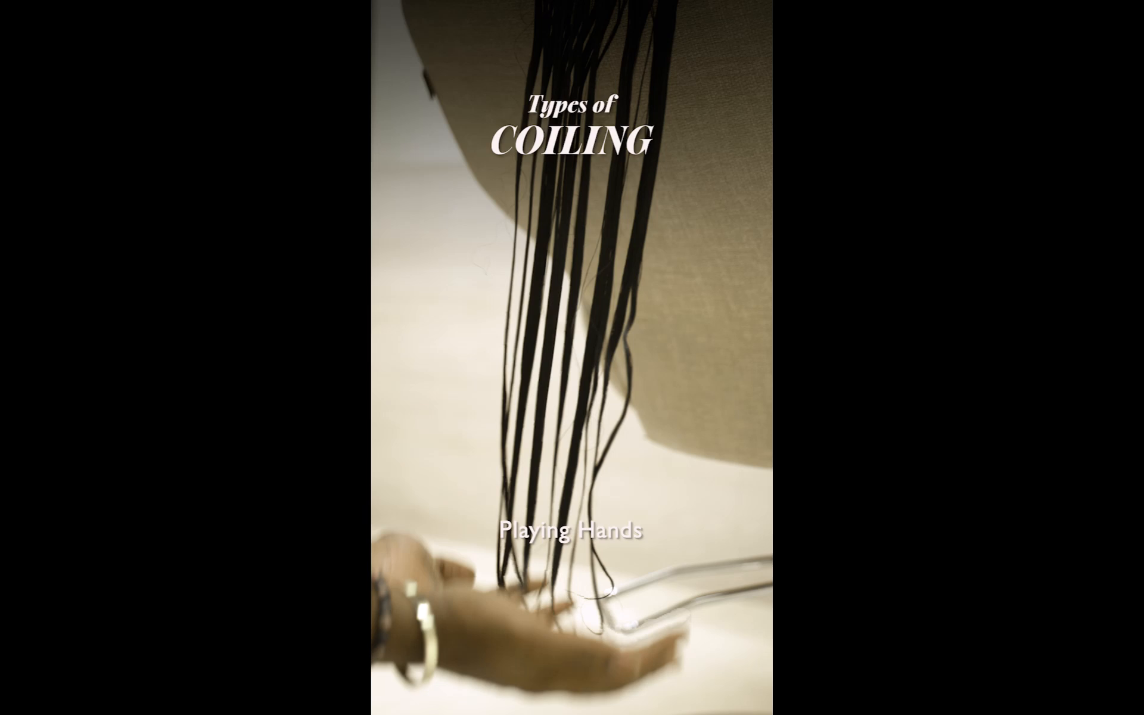
key(space)
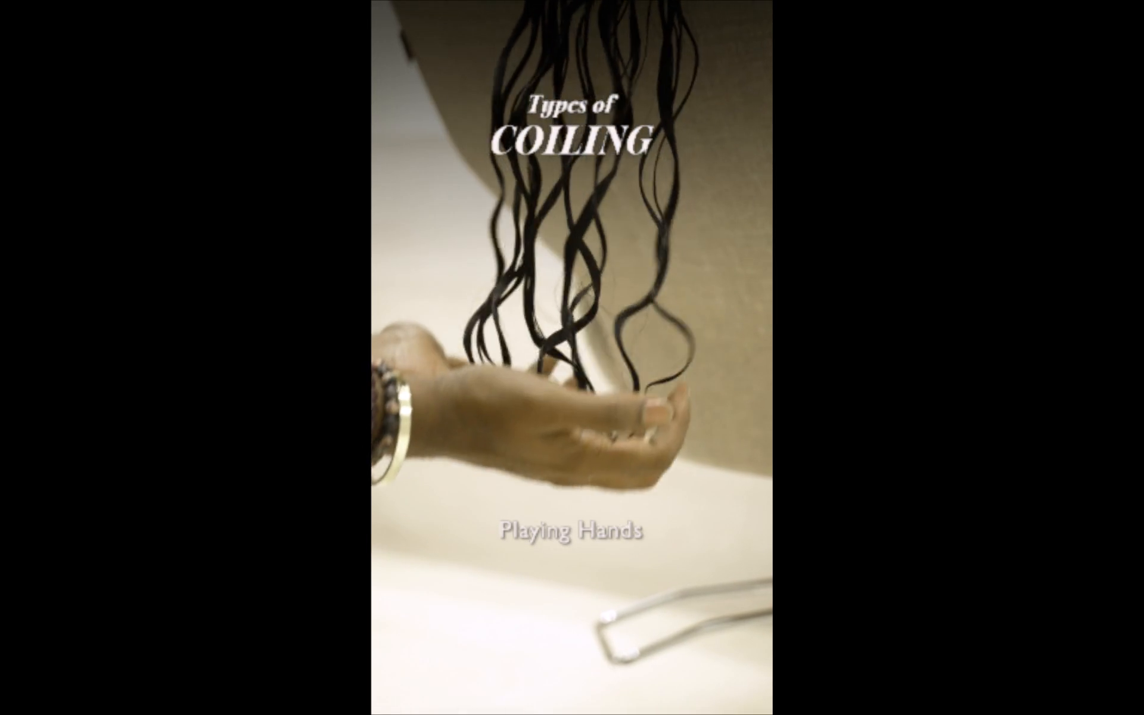
key(Escape)
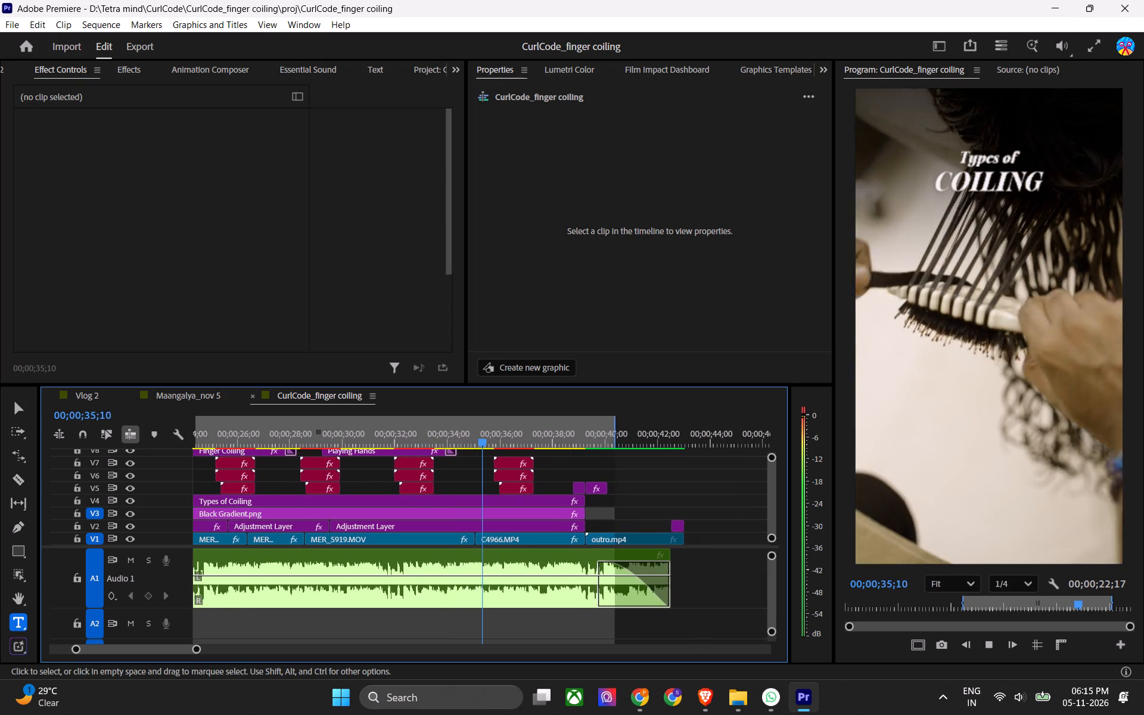
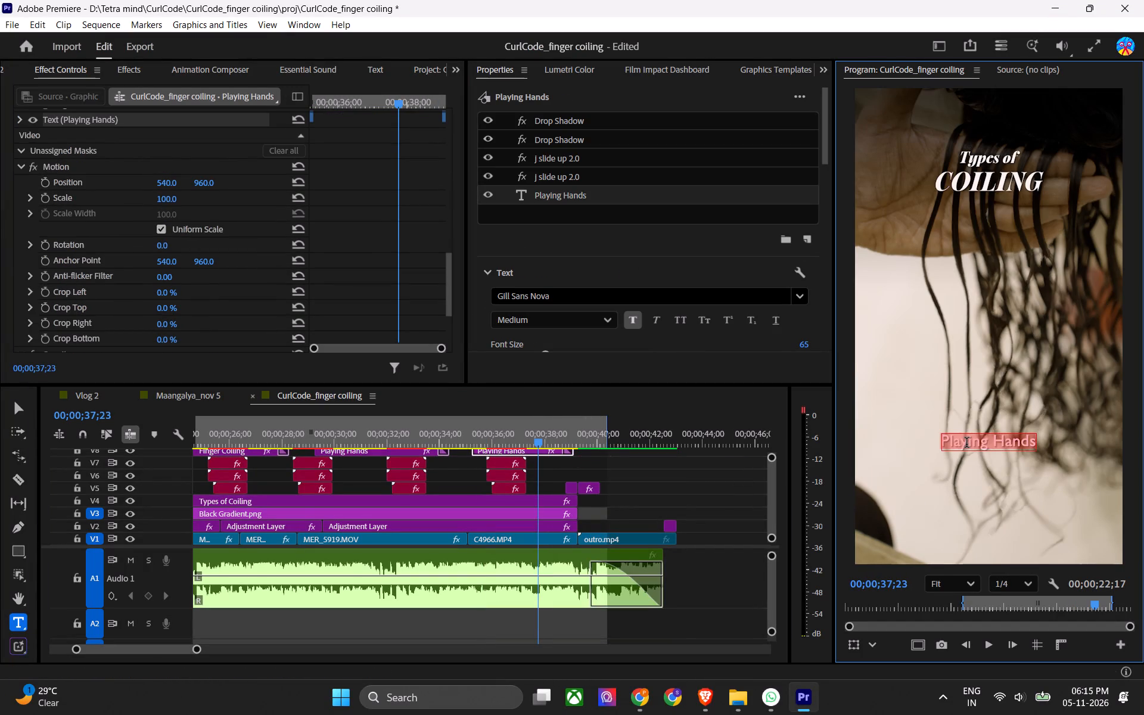
Replace the fourth caption's text with the copied brush coiling technique name, capitalise both words, and save the project.
key(ctrl+v)
click(992, 442)
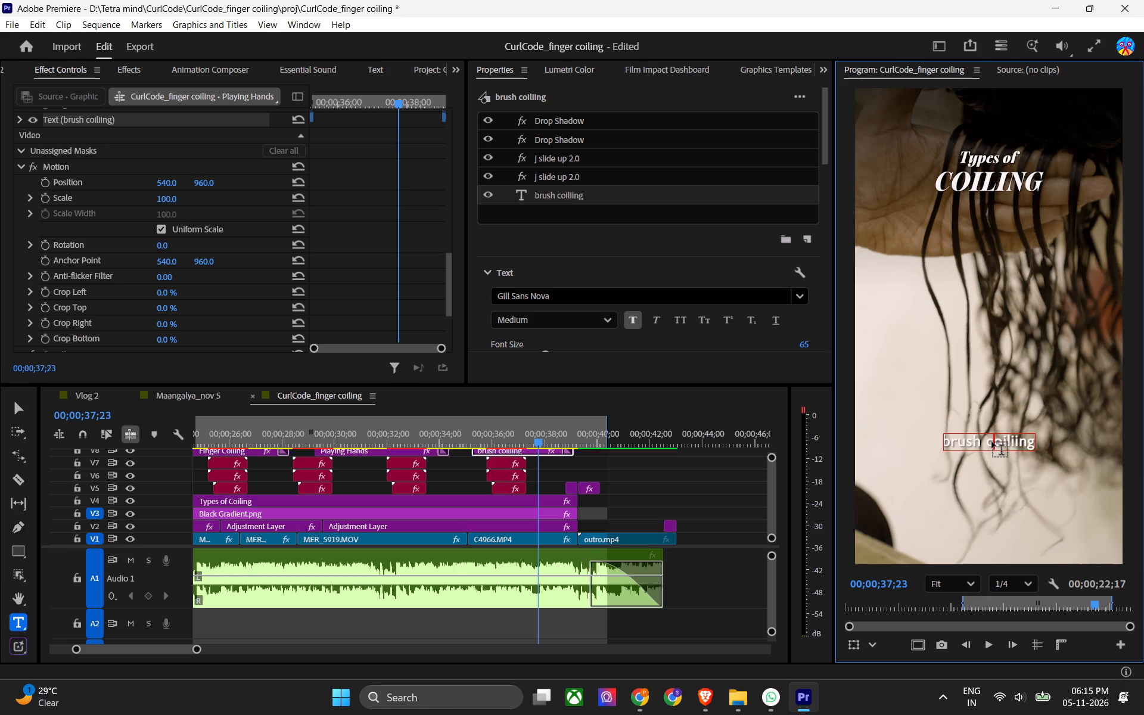
key(BackSpace)
key(shift+c)
key(Up)
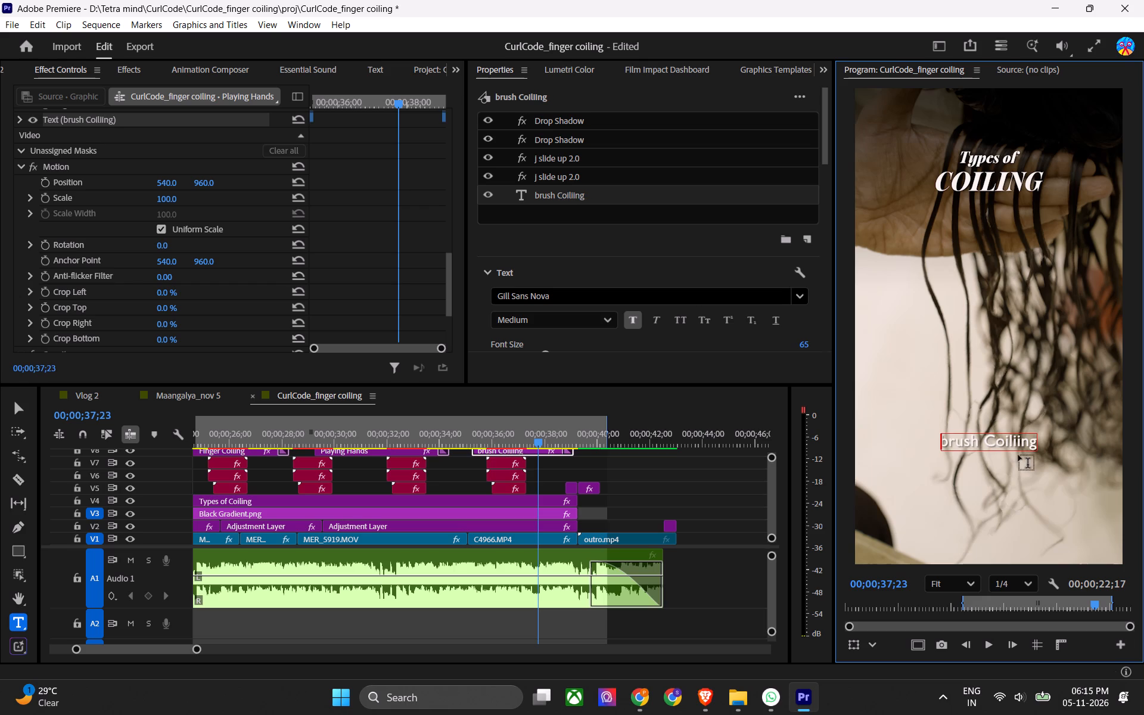
key(Right)
key(BackSpace)
key(shift+b)
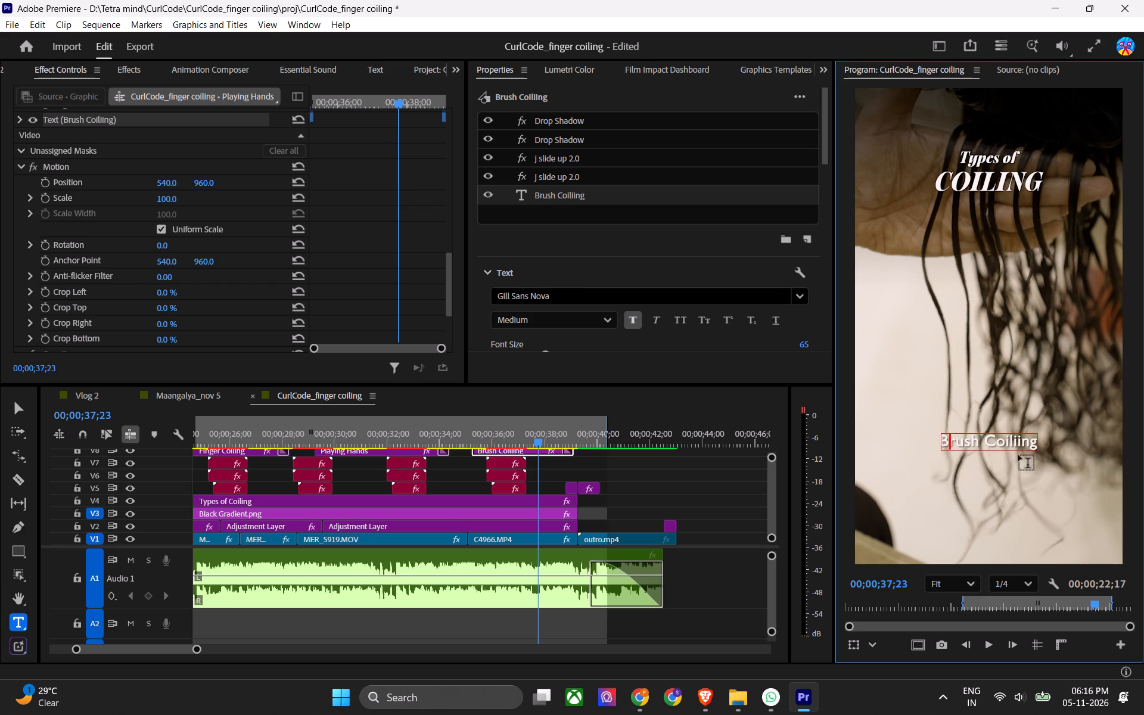
click(620, 225)
click(611, 208)
click(607, 227)
key(ctrl+s)
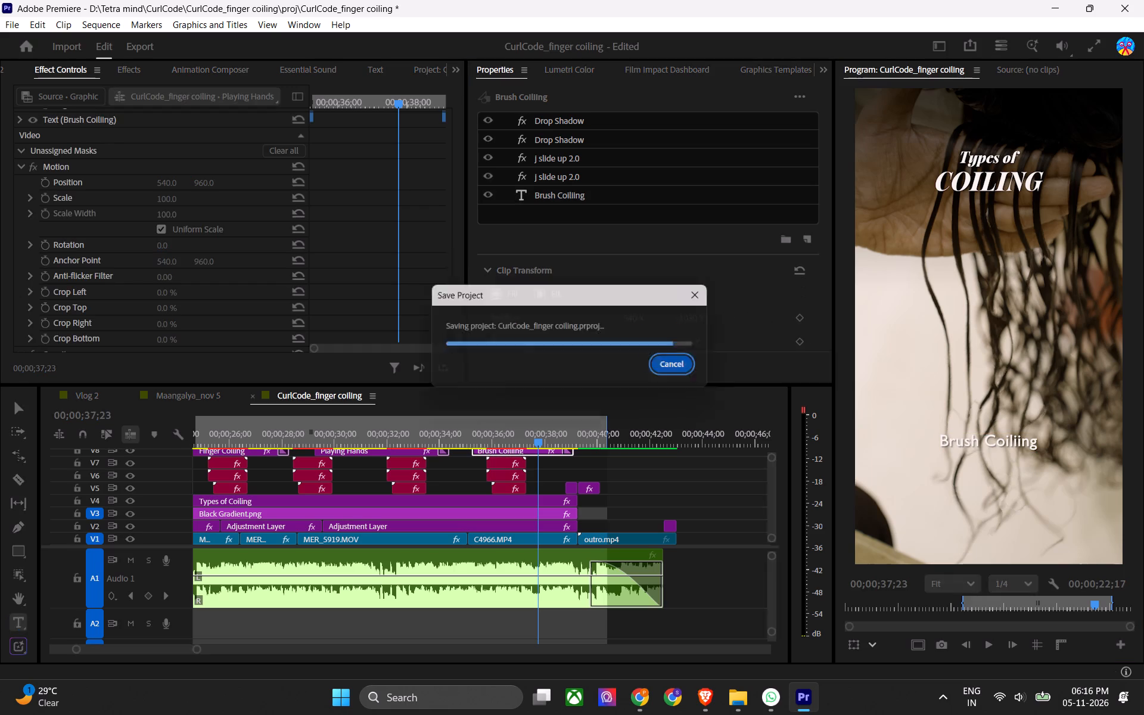
Move the captions, sparkle clips and "Types of Coiling" title above the black gradient up one track, and save the project.
key(grave)
scroll(498, 352, up, 5)
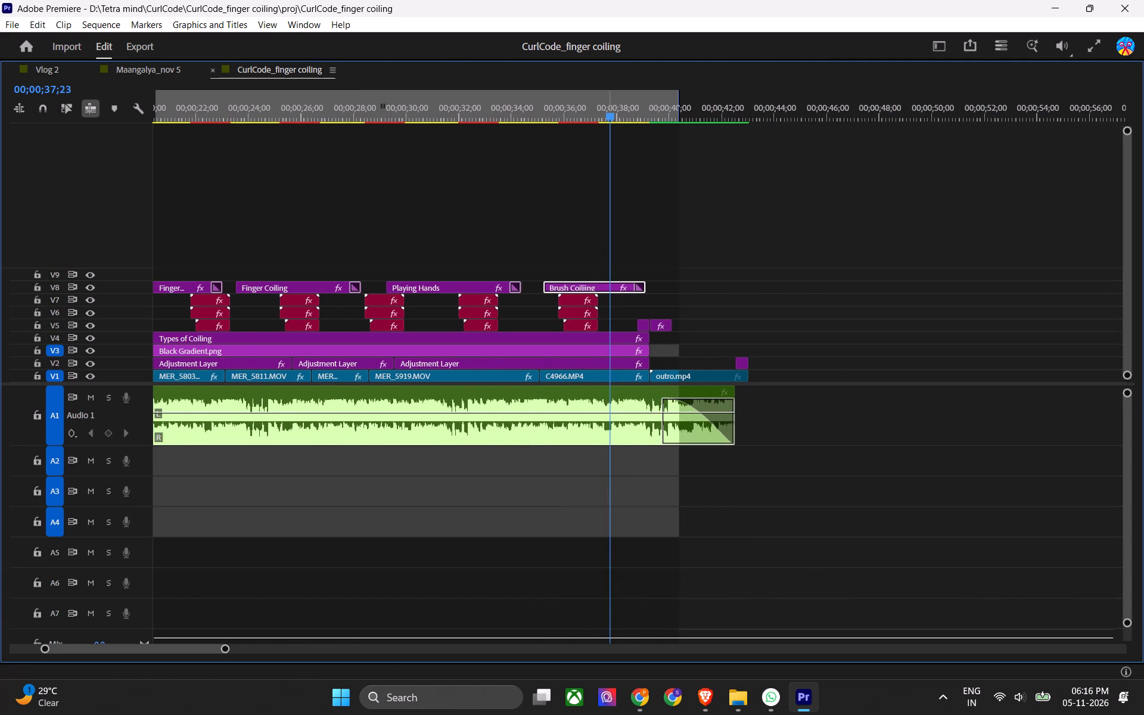
alt+scroll(596, 299, down, 2)
scroll(596, 299, up, 4)
key(ctrl+s)
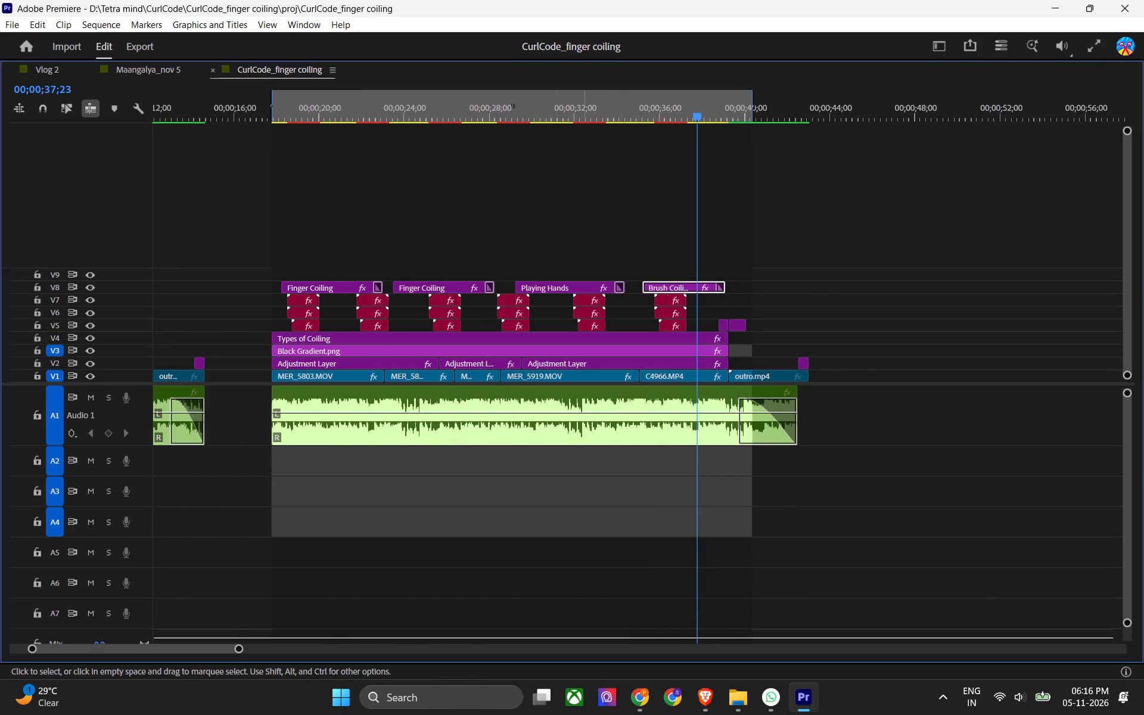
drag(740, 262, 275, 340)
key(alt+Up)
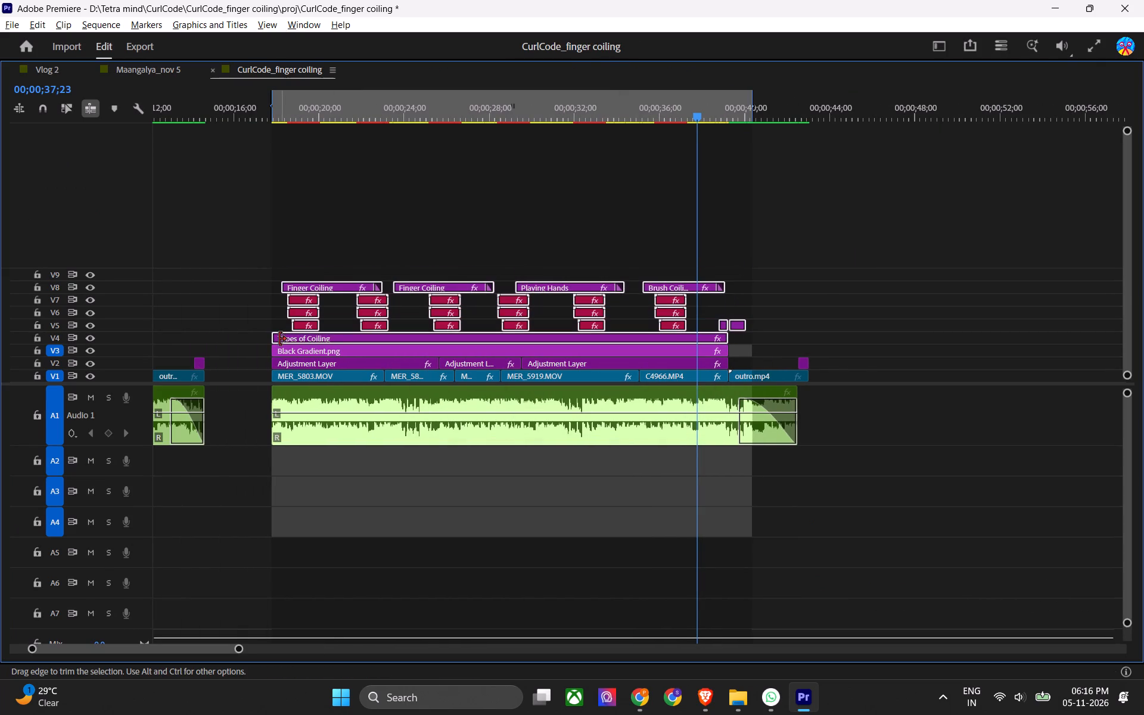
key(ctrl+s)
Duplicate the Black Gradient.png clip onto the freed V4 track, aligned directly above the original, with snapping turned on.
drag(521, 351, 527, 338)
key(ctrl+z)
alt+drag(504, 350, 503, 344)
key(s)
click(502, 345)
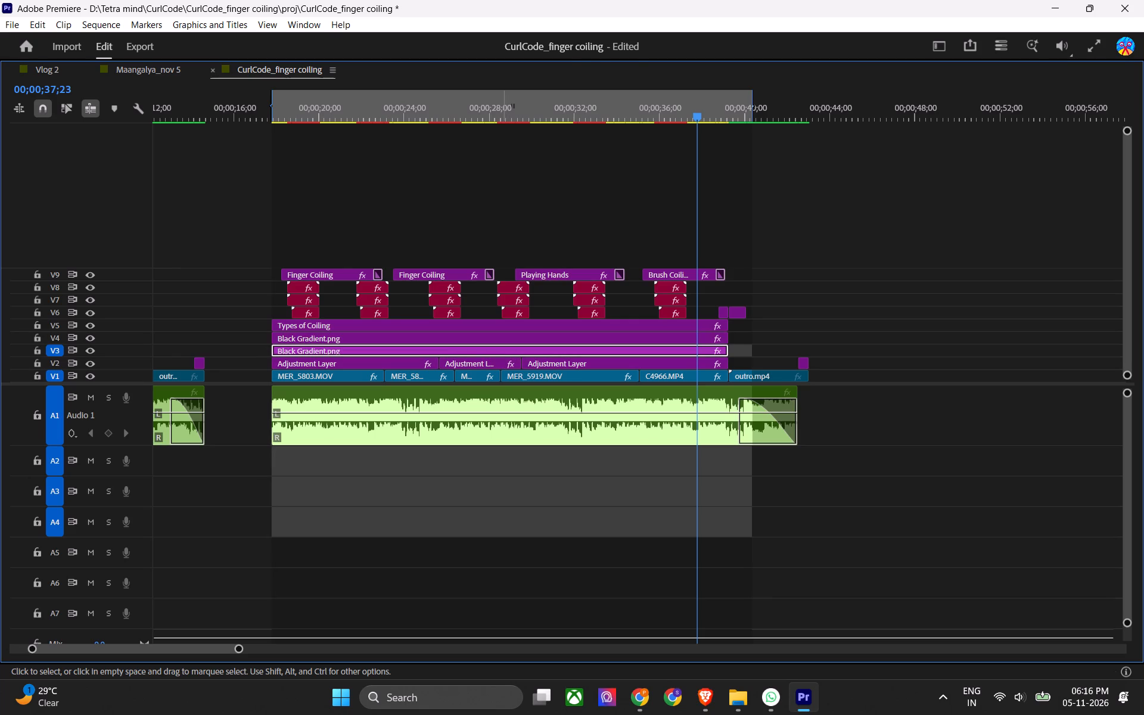
click(502, 343)
key(Tab)
Set the V3 Black Gradient.png clip's rotation to 0° and its vertical position to 1266, darkening the bottom of the frame.
click(496, 353)
key(grave)
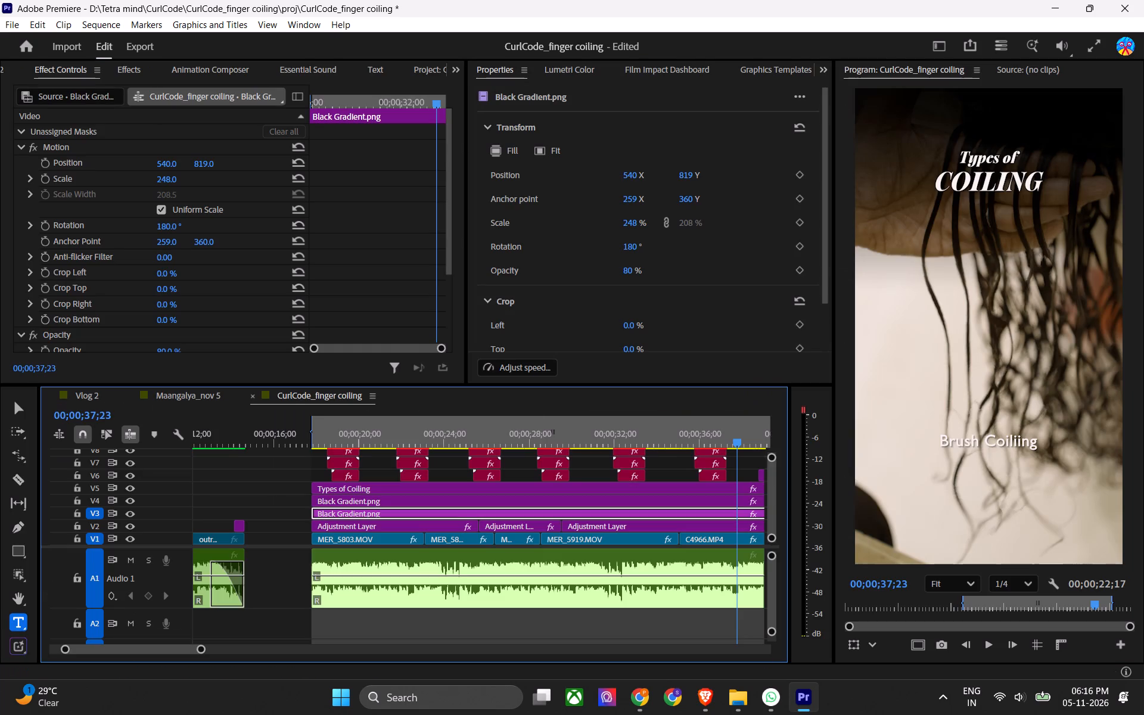
click(632, 241)
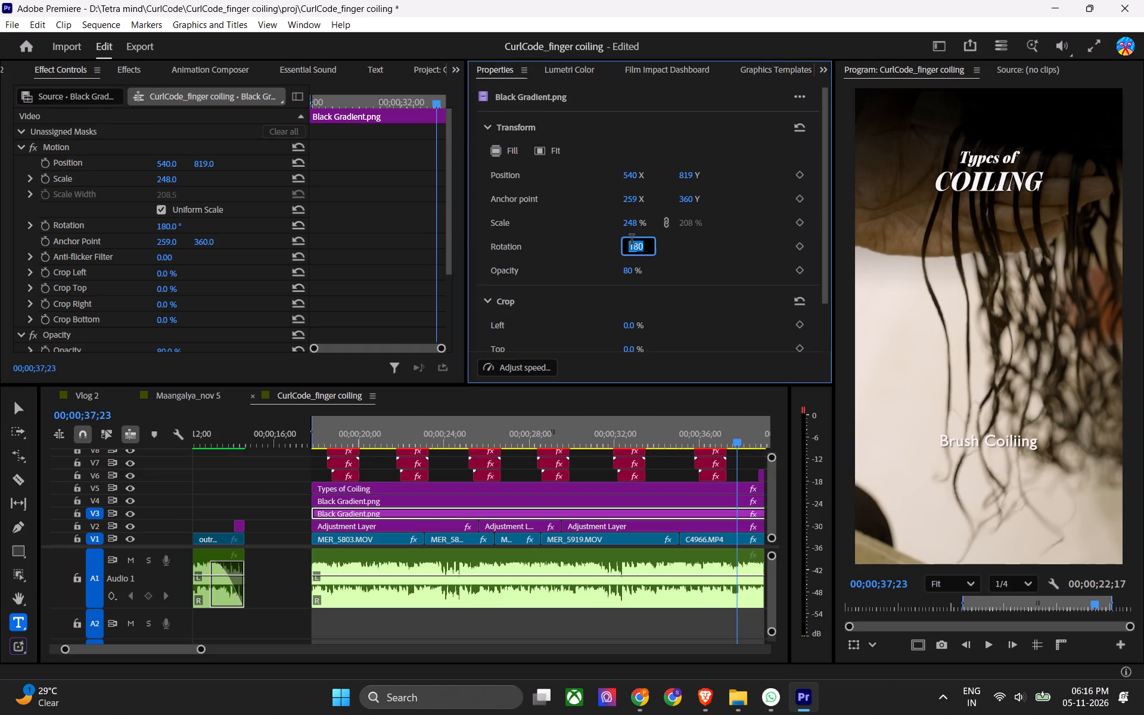
key(0)
key(Return)
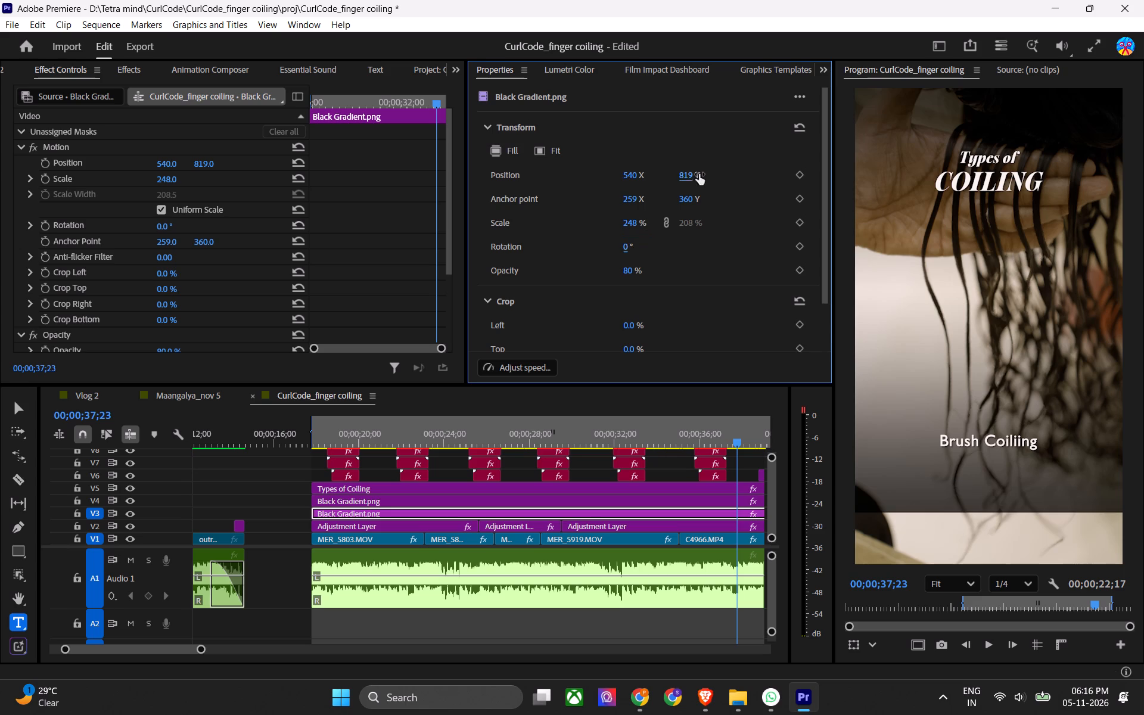
drag(694, 172, 955, 186)
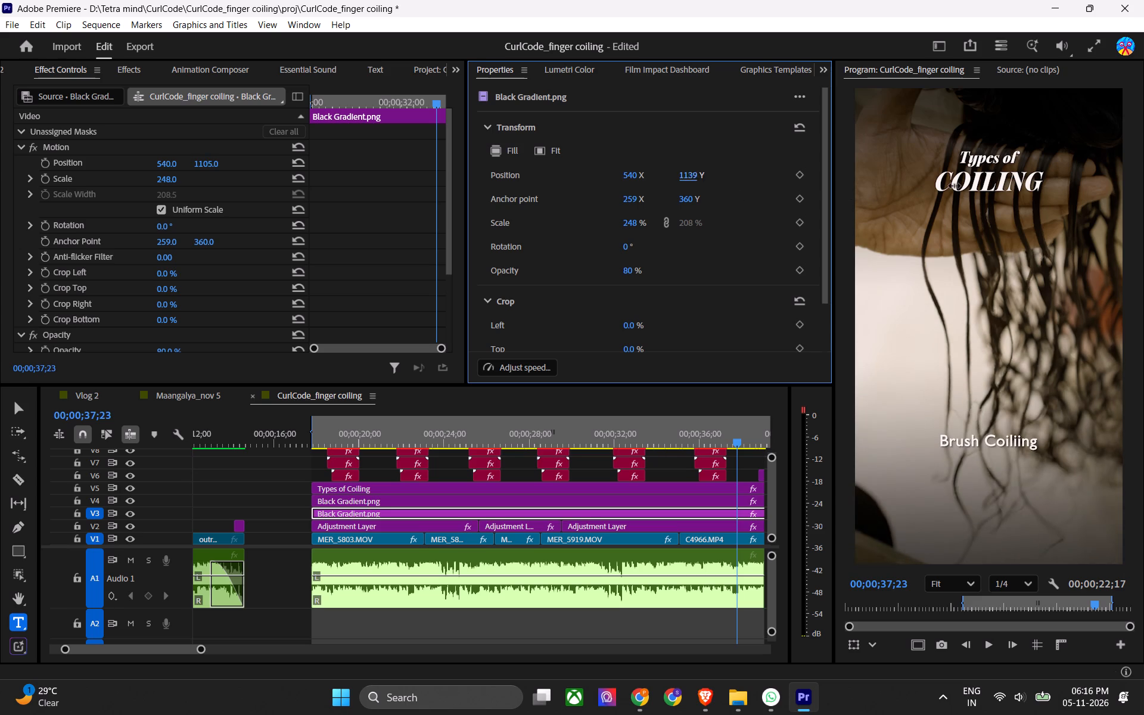
drag(955, 186, 1026, 169)
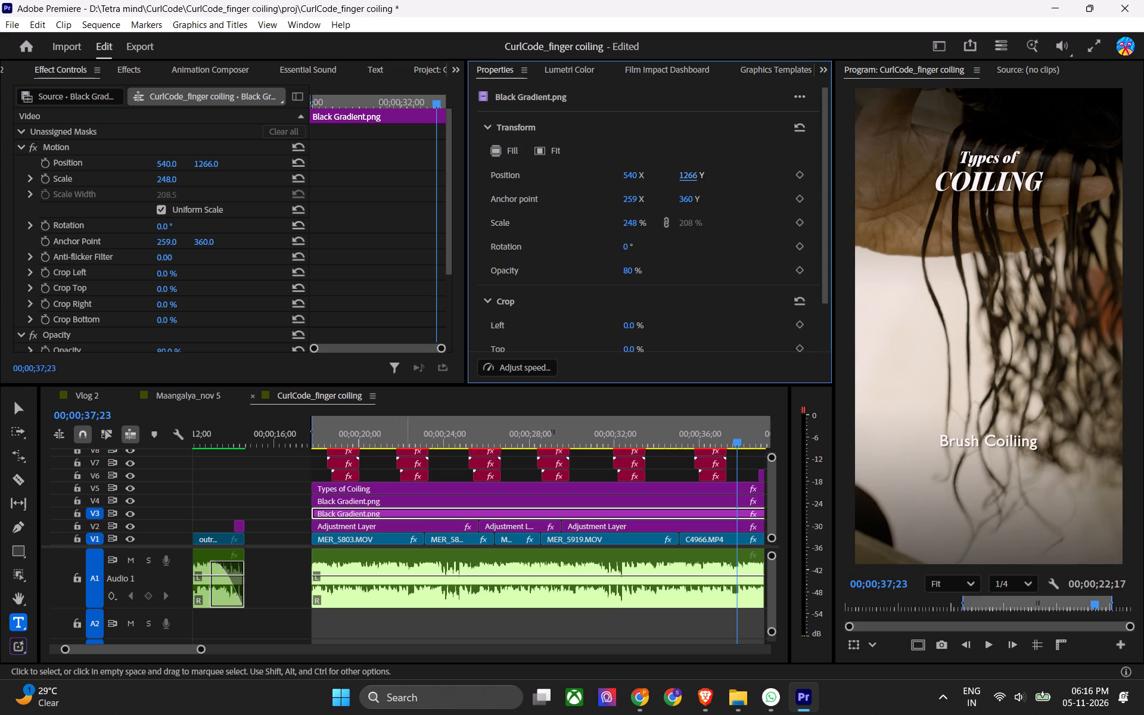
Compare the frame with and without the V3 gradient, also at 00;00;32;20, and save the project.
click(135, 515)
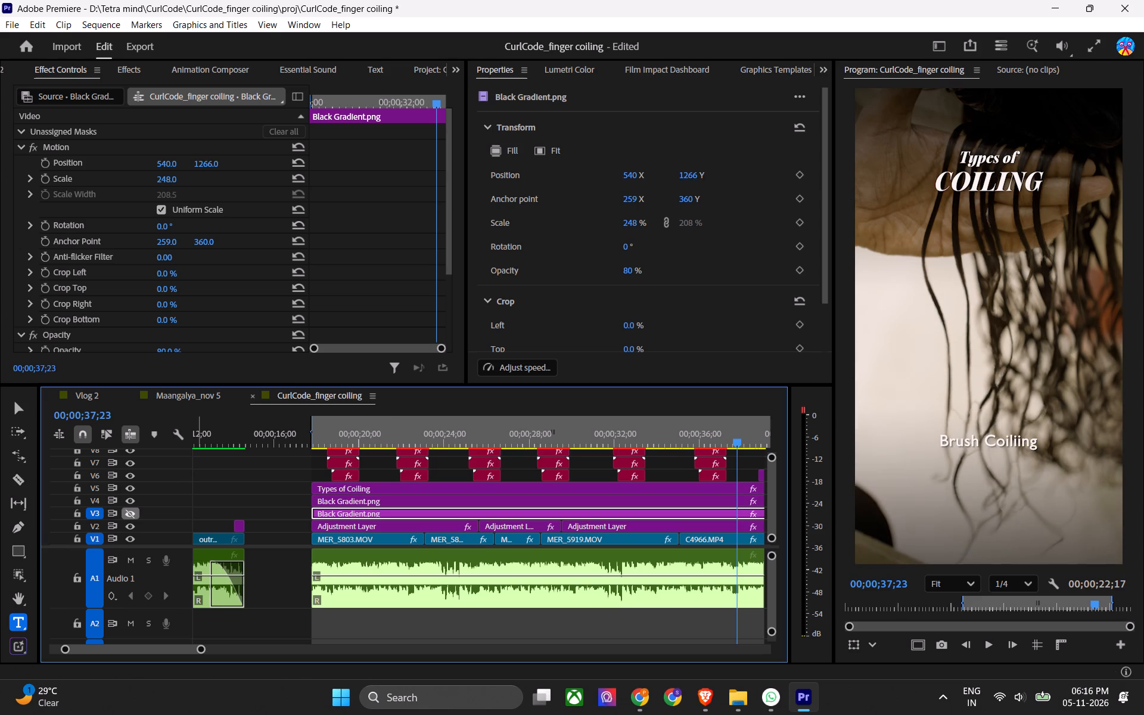
triple_click(135, 515)
double_click(135, 515)
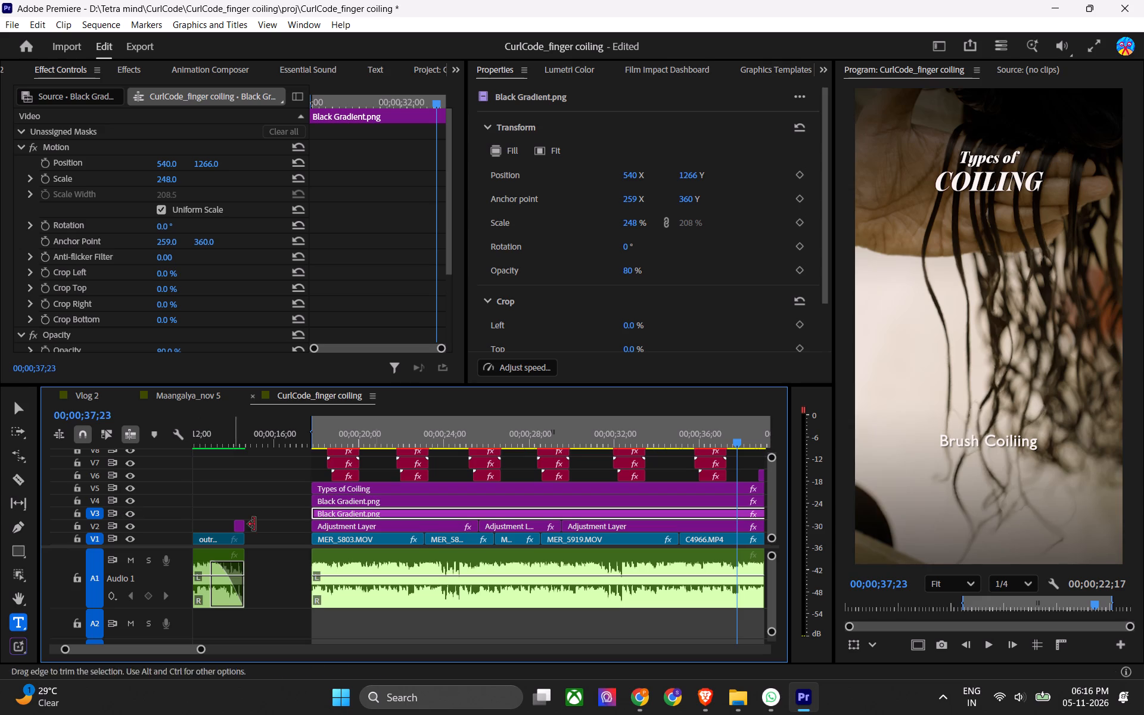
click(630, 434)
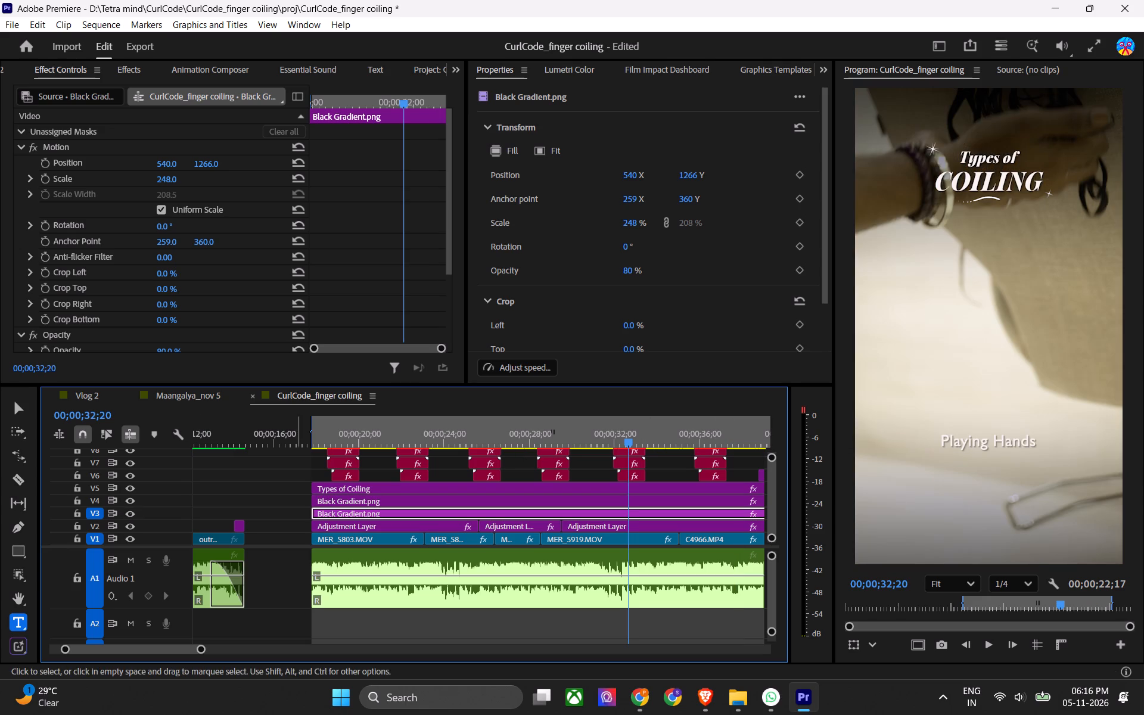
click(130, 512)
click(130, 512)
alt+scroll(555, 523, down, 7)
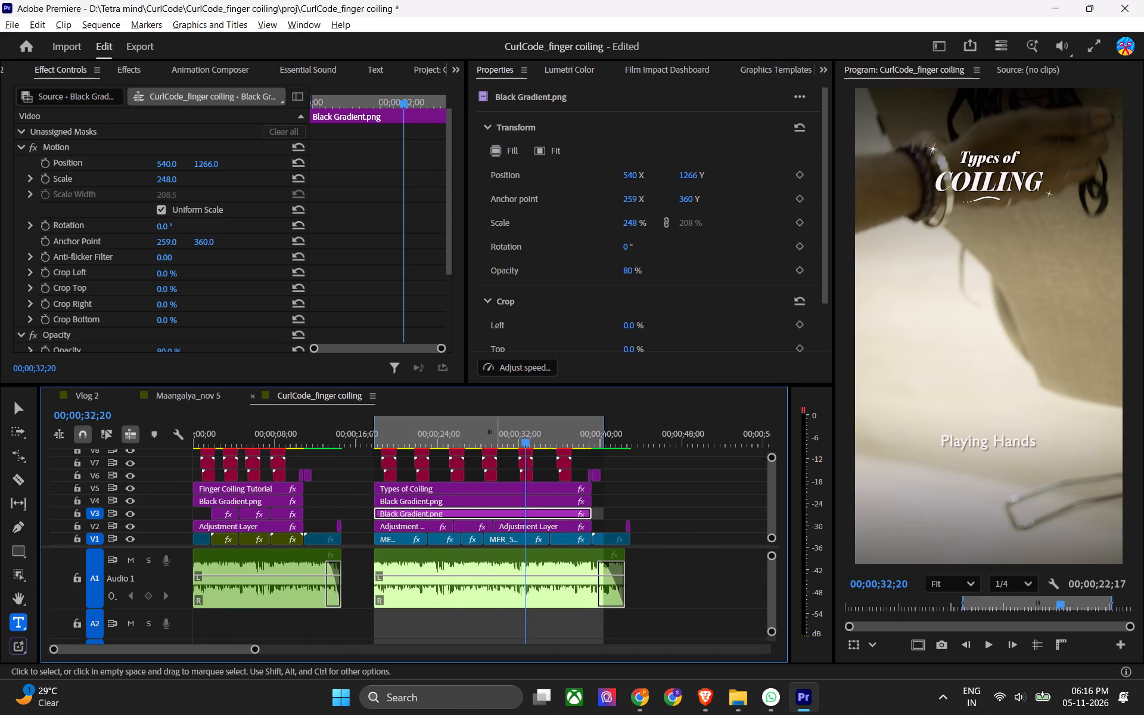
key(ctrl+s)
Play from 00;00;18;20 to about 24 seconds to check the captions over the bottom gradient.
click(626, 484)
click(384, 434)
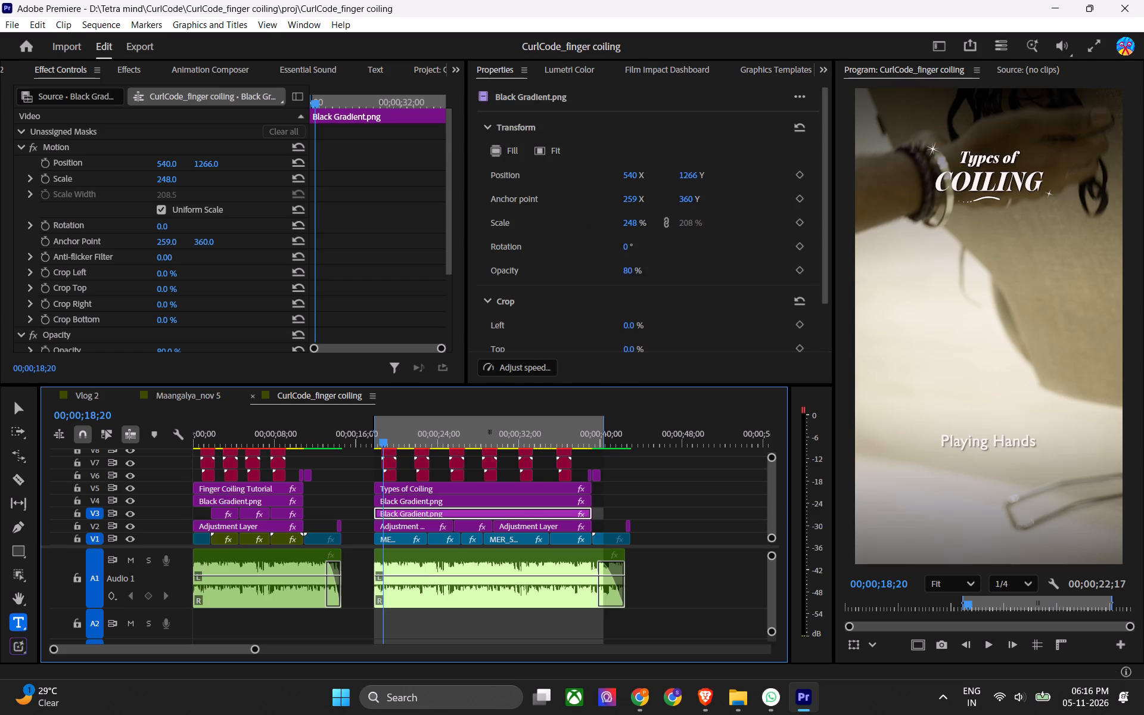
key(space)
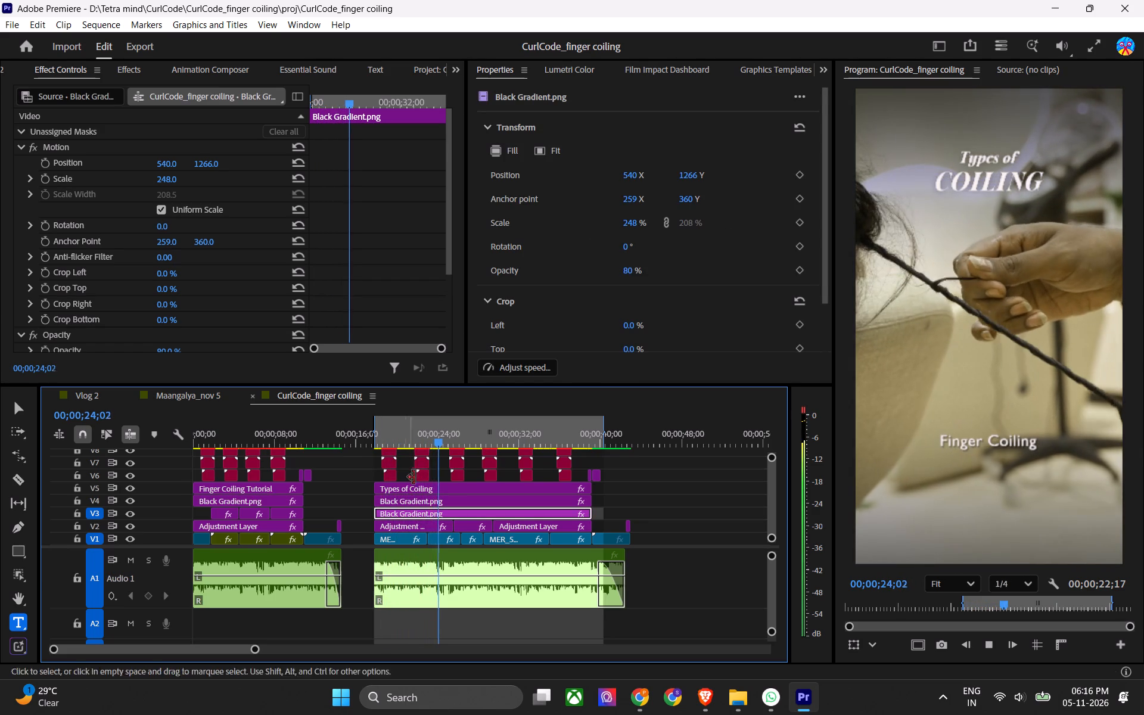
key(space)
Apply the Color Emboss effect to all four technique caption clips on V9.
ctrl+scroll(440, 477, up, 5)
alt+scroll(444, 484, up, 5)
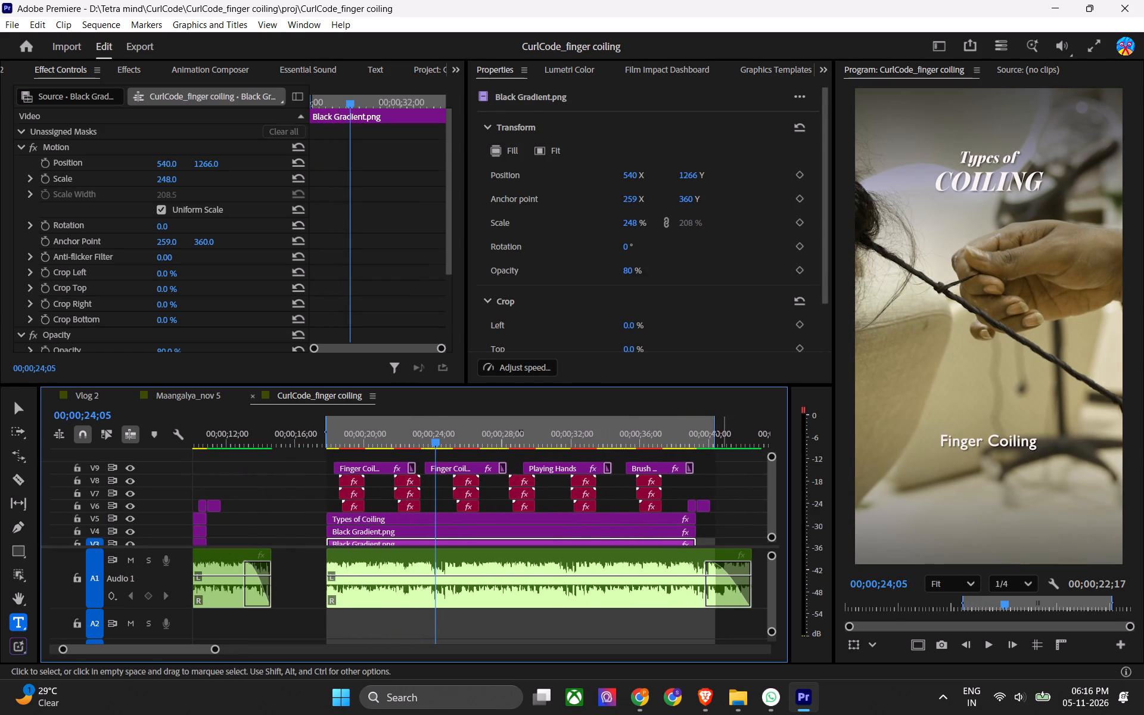
drag(727, 461, 357, 465)
scroll(924, 412, up, 5)
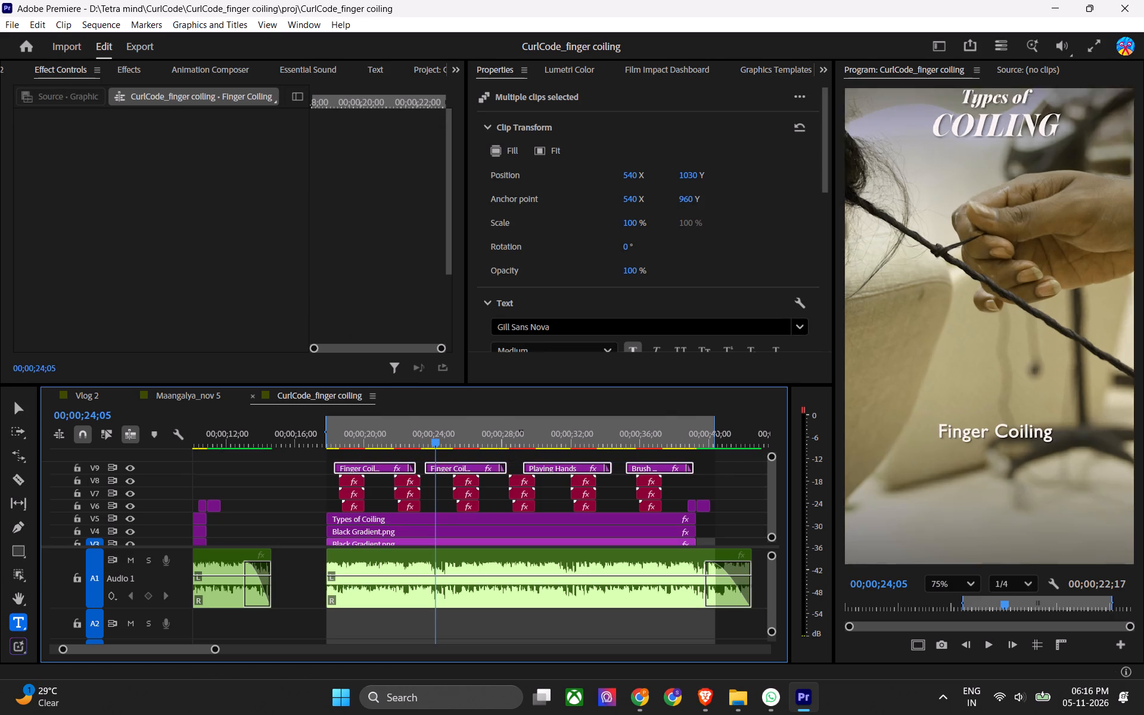
scroll(915, 418, up, 7)
click(129, 74)
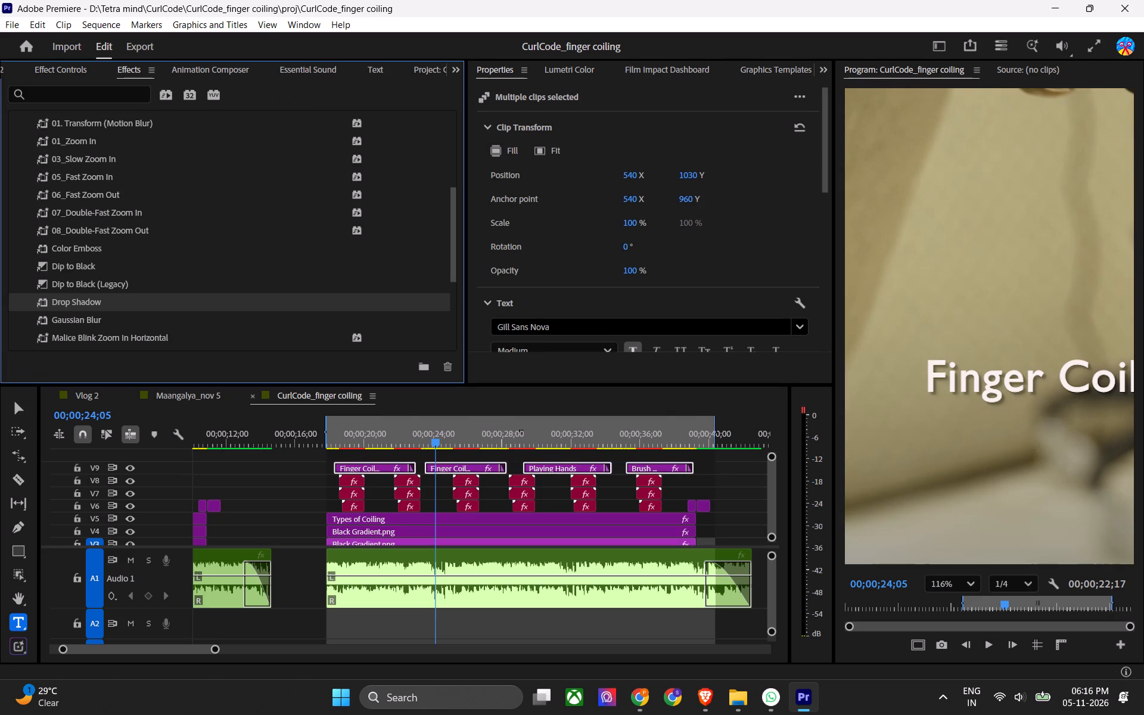
drag(80, 246, 355, 465)
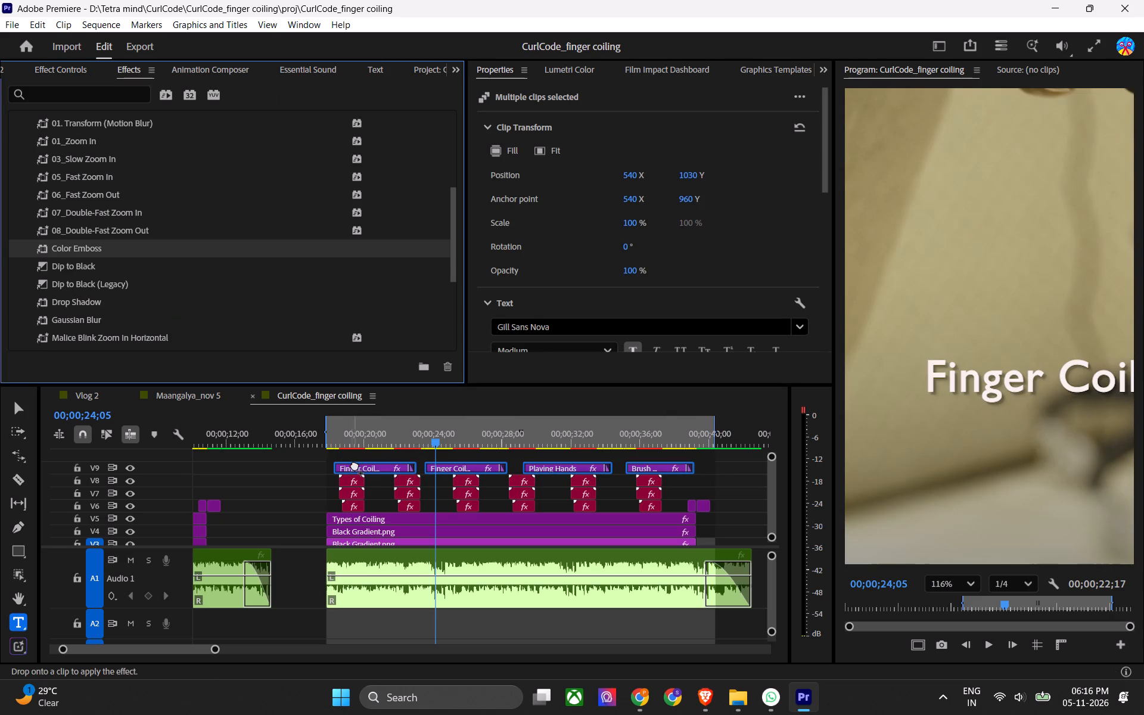
drag(355, 465, 356, 465)
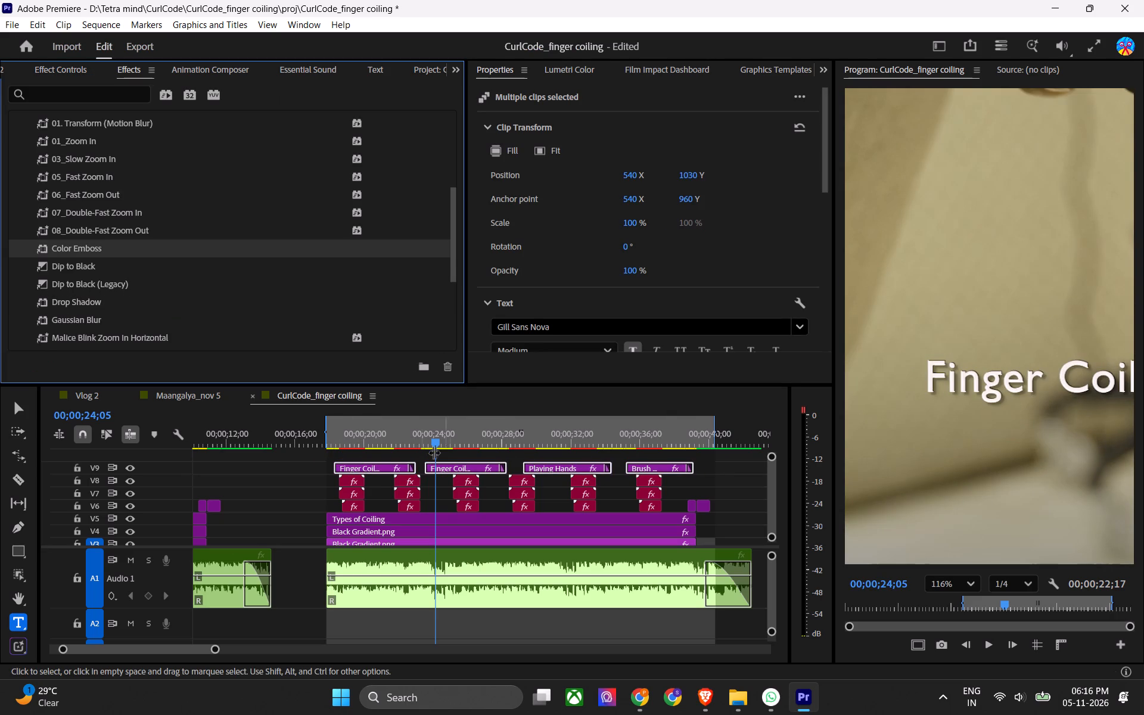
Compare the "Finger Coiling" caption in full screen with and without Color Emboss, keeping the effect applied.
key(ctrl+grave)
key(ctrl+z)
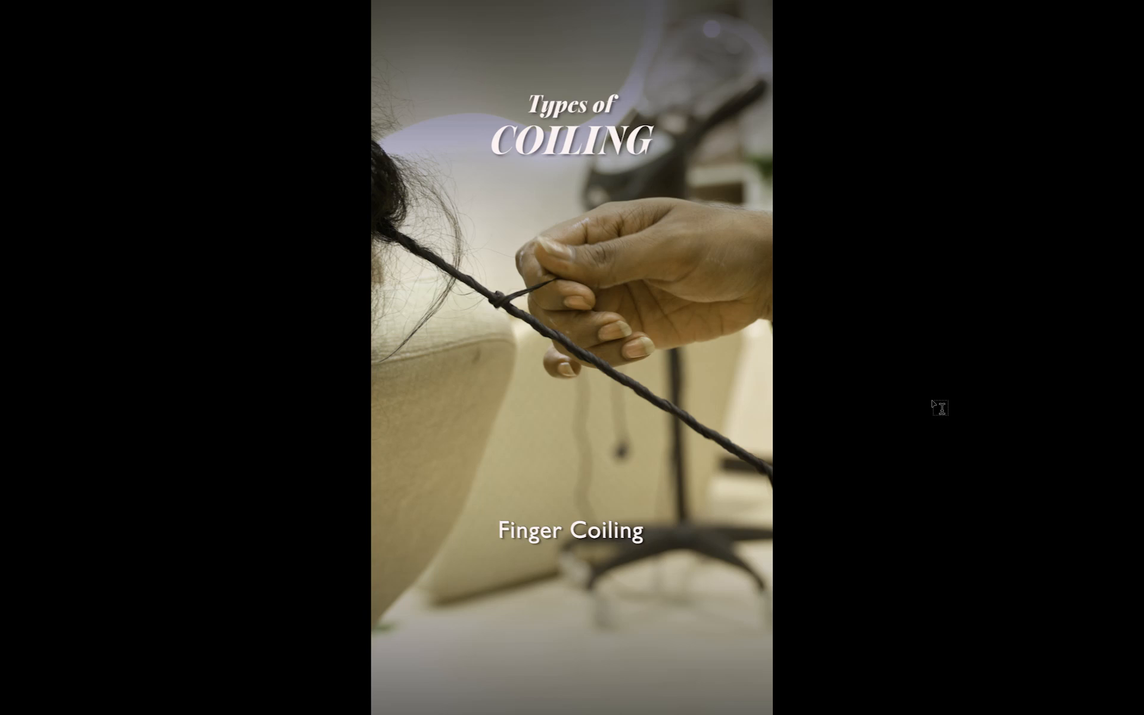
key(ctrl+shift+z)
key(Escape)
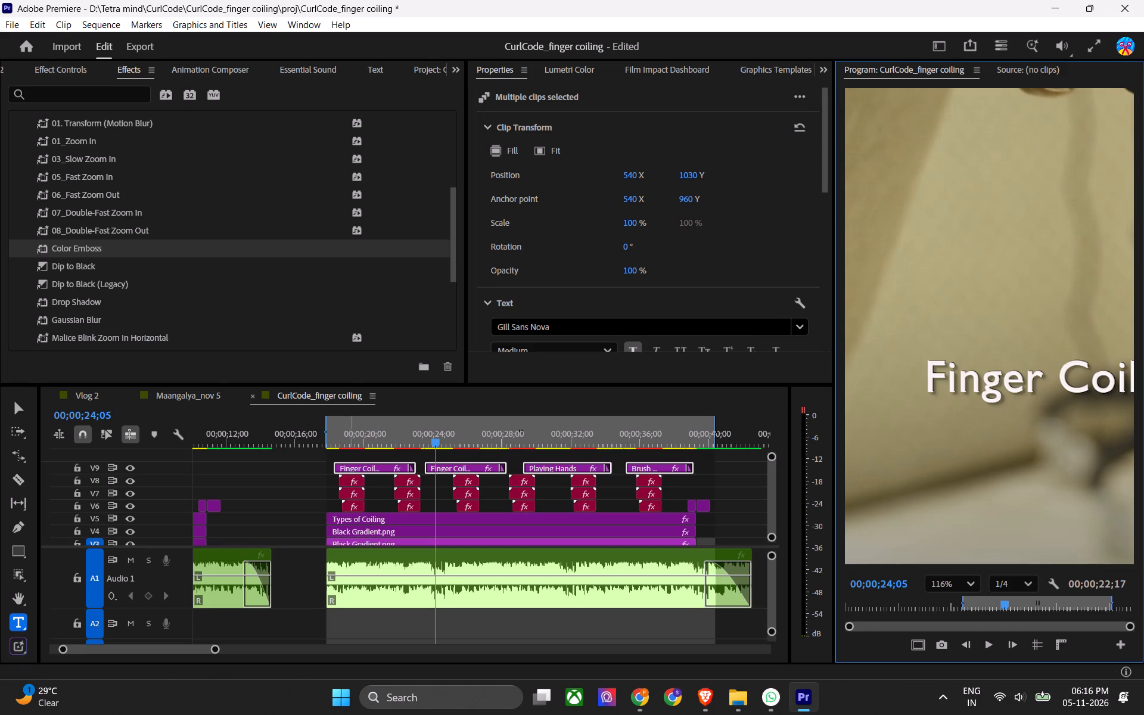
Play the start of the "Types of Coiling" cut in full screen to check the embossed "Finger Coiling" caption.
click(332, 433)
key(ctrl+grave)
key(space)
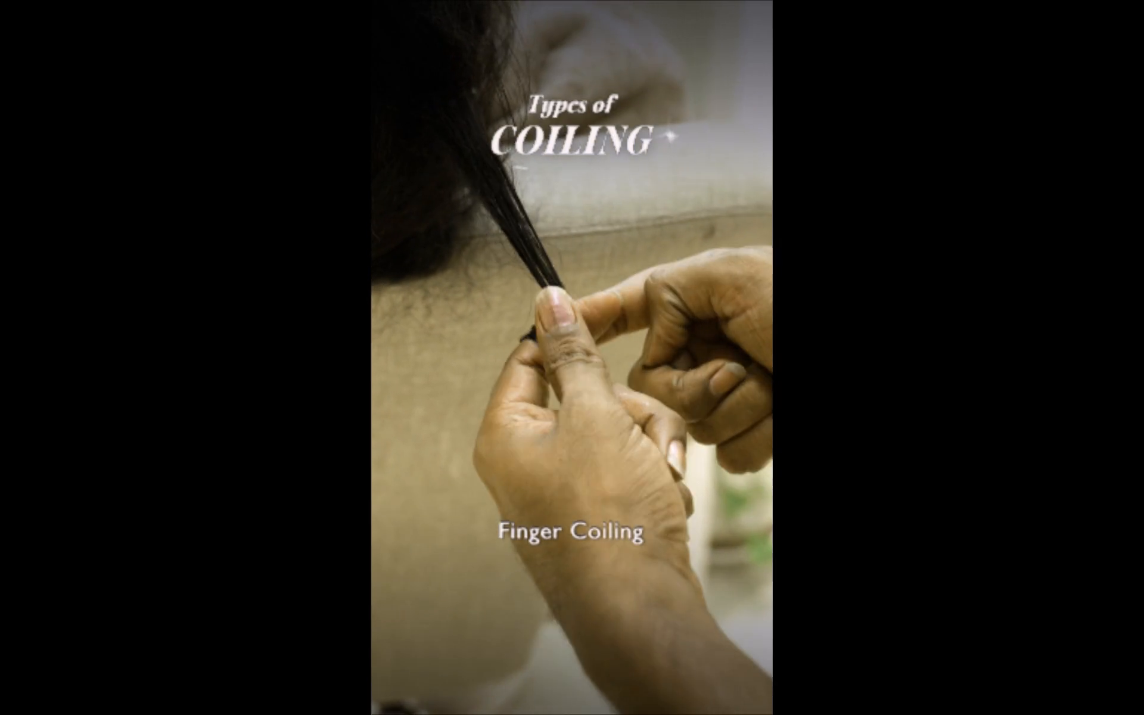
key(space)
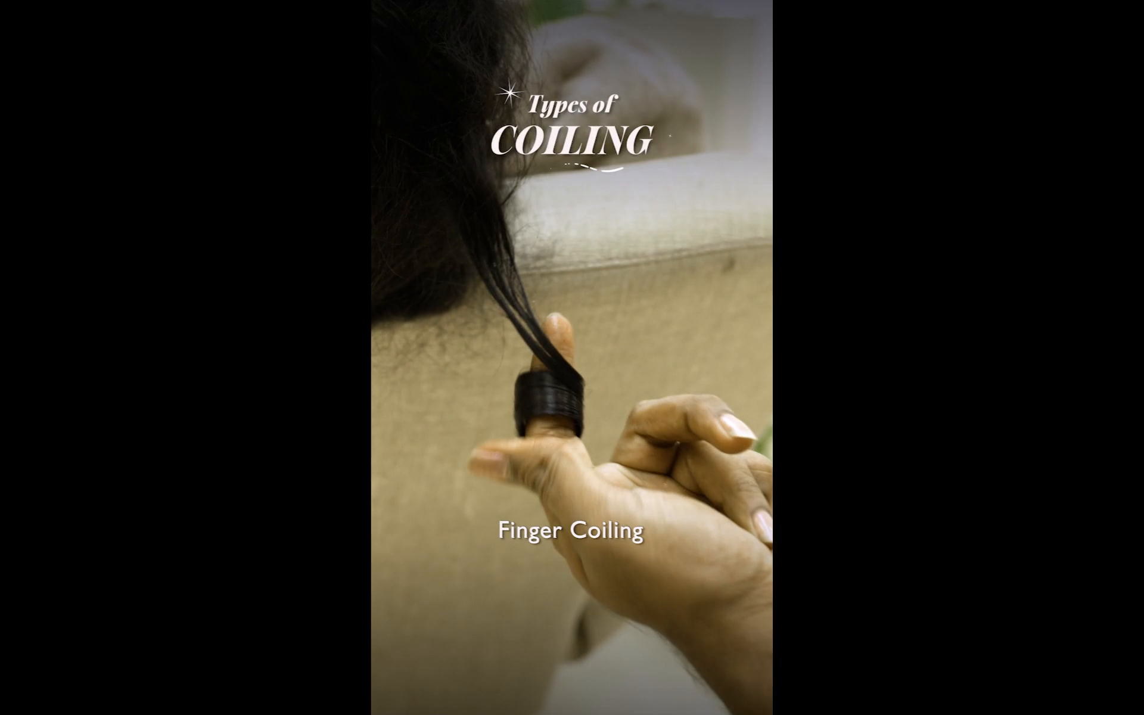
key(Escape)
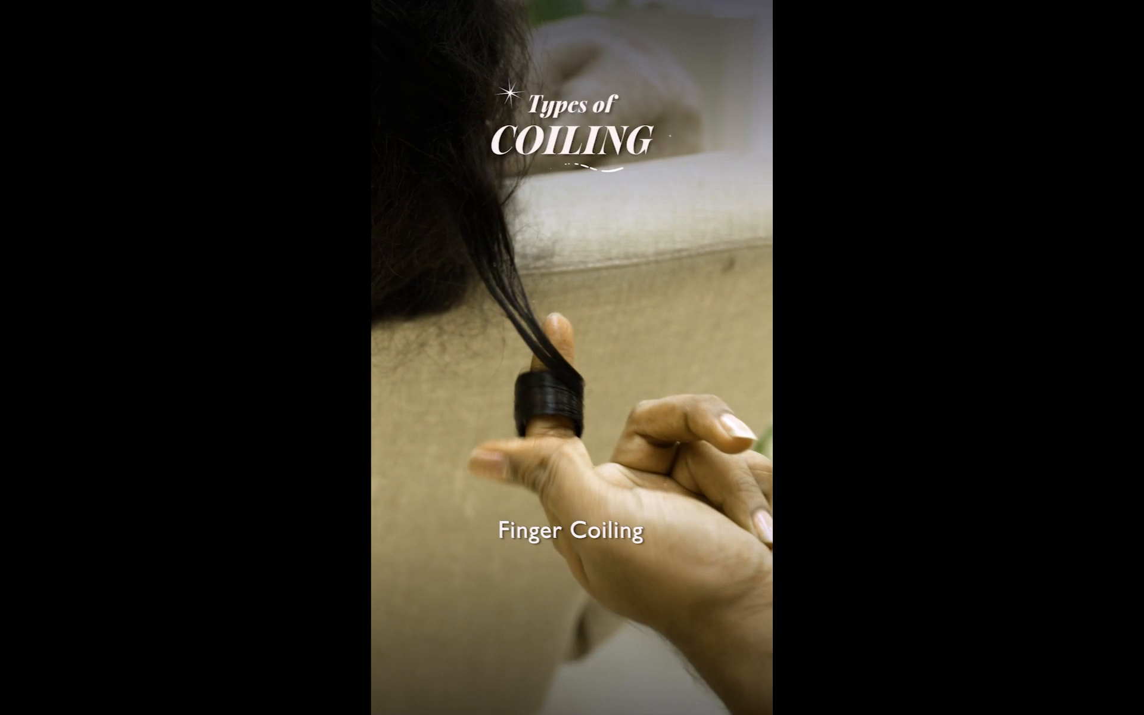
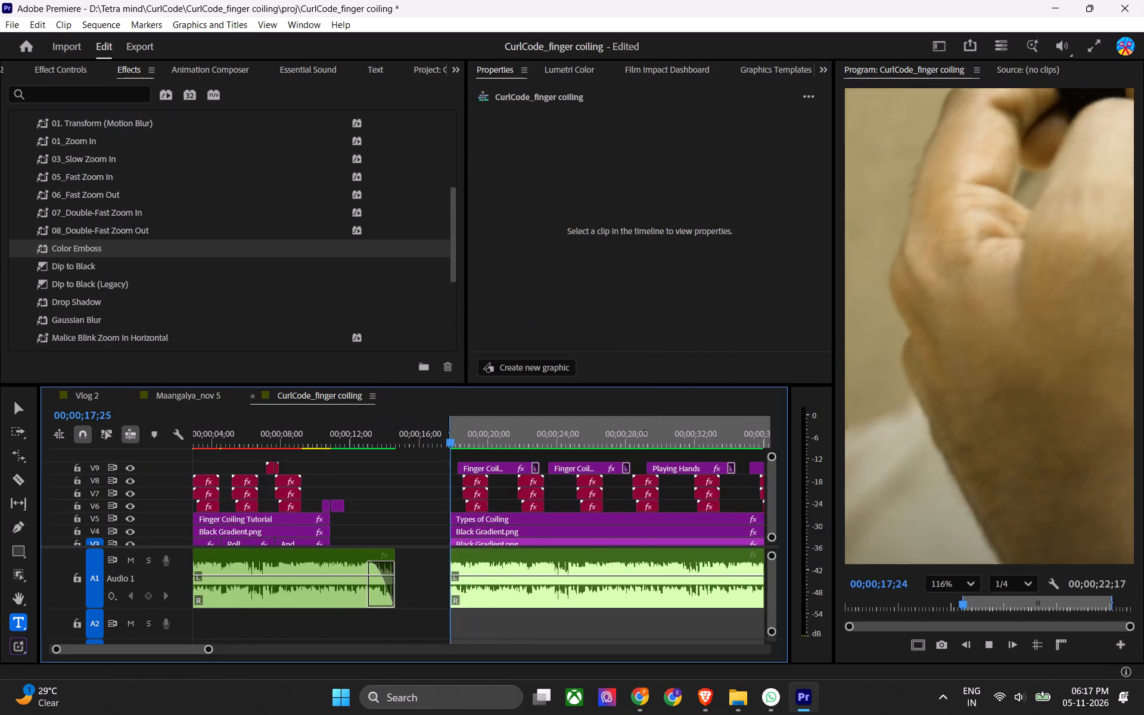
Play the "Types of Coiling" cut in full screen from 00;00;19;04 to check the embossed "Finger Coiling" caption.
key(space)
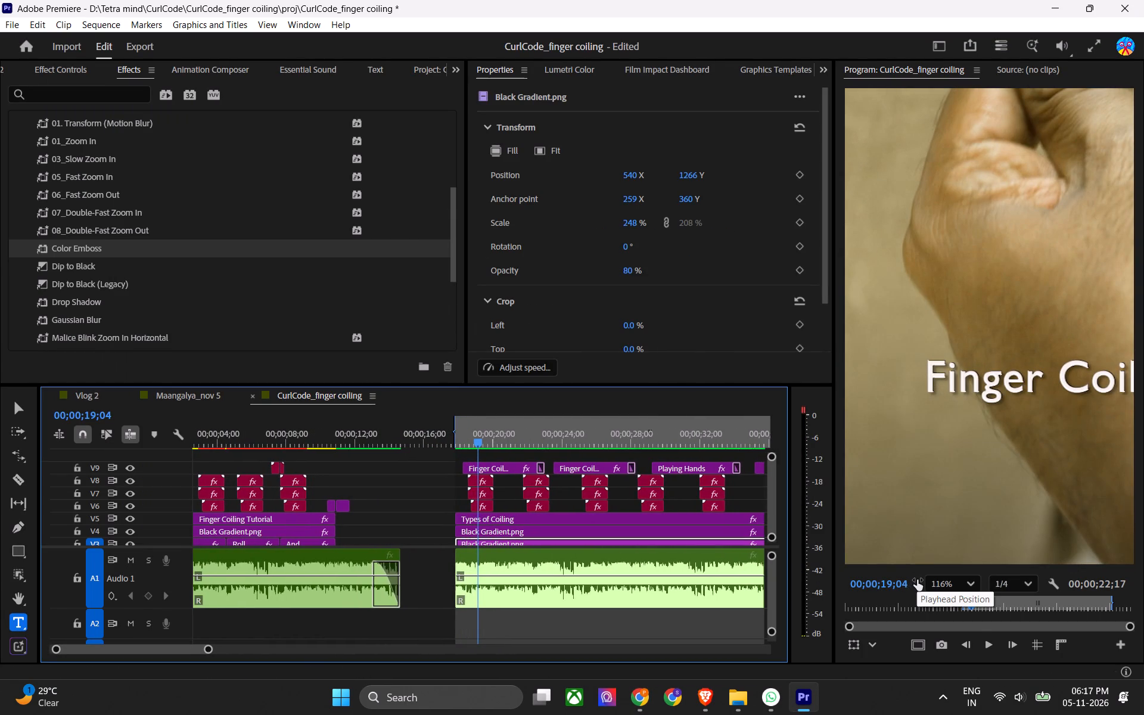
key(ctrl+grave)
key(space)
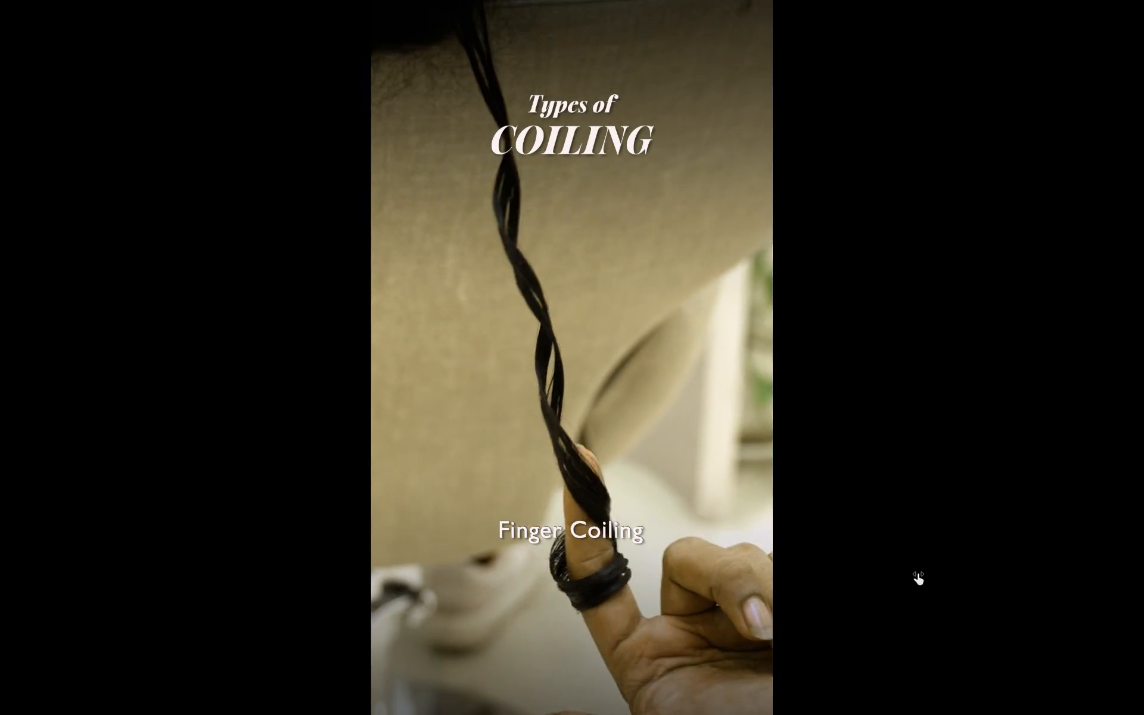
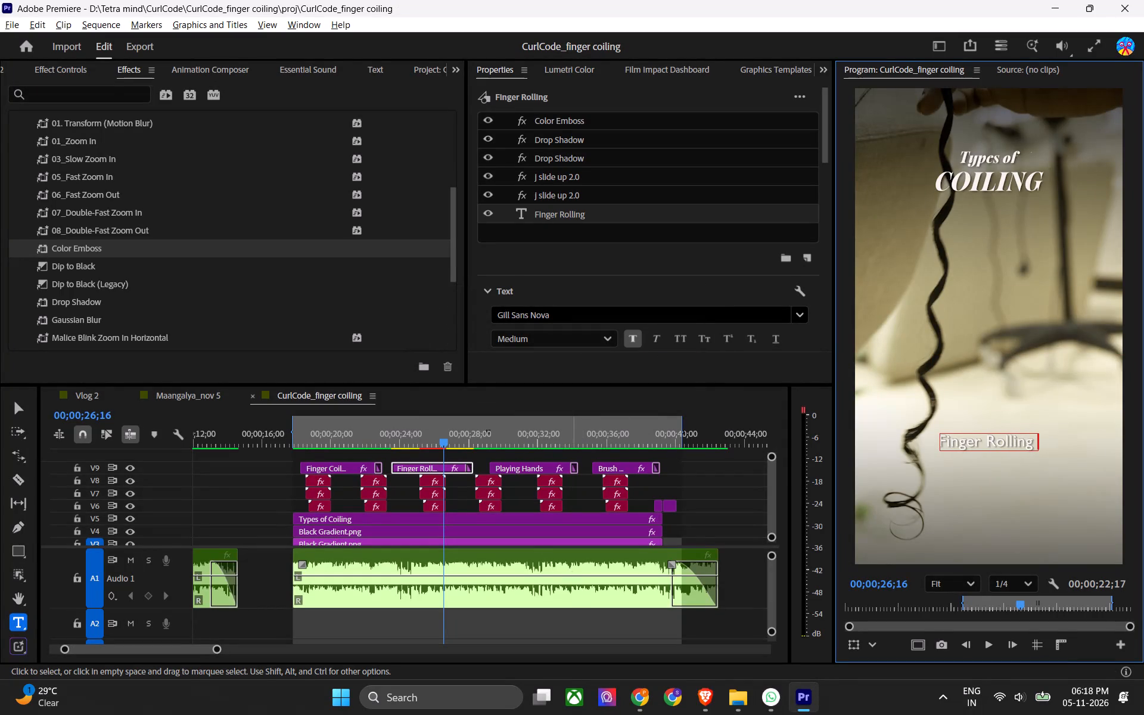
Delete the stray trailing character from the "Finger Rolling" caption and leave its text editing.
key(BackSpace)
click(460, 502)
Turn off snapping in the timeline.
key(s)
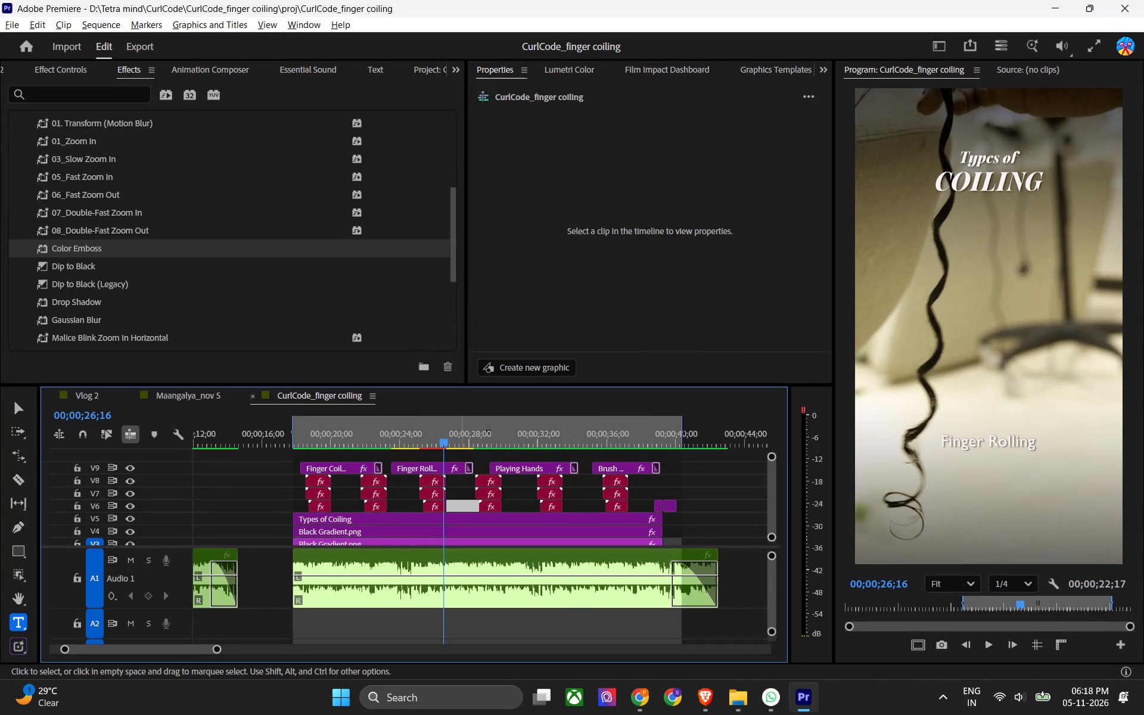
Render the video previews for the marked "Types of Coiling" range and play the range from its start.
key(d)
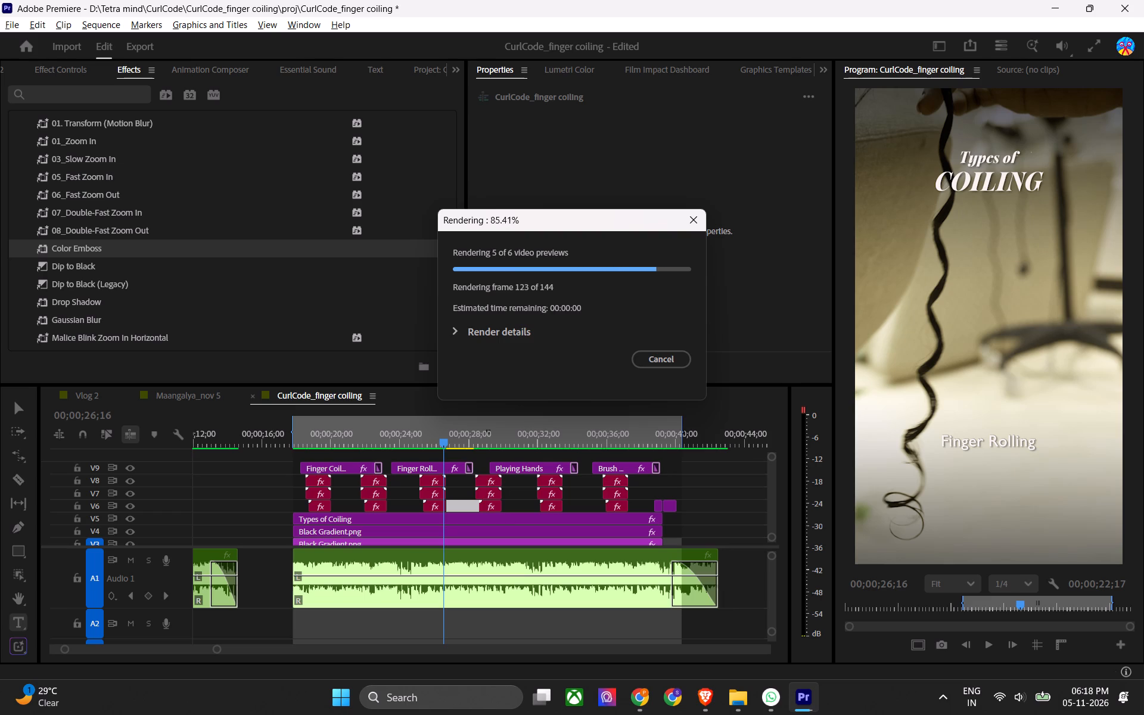
key(space)
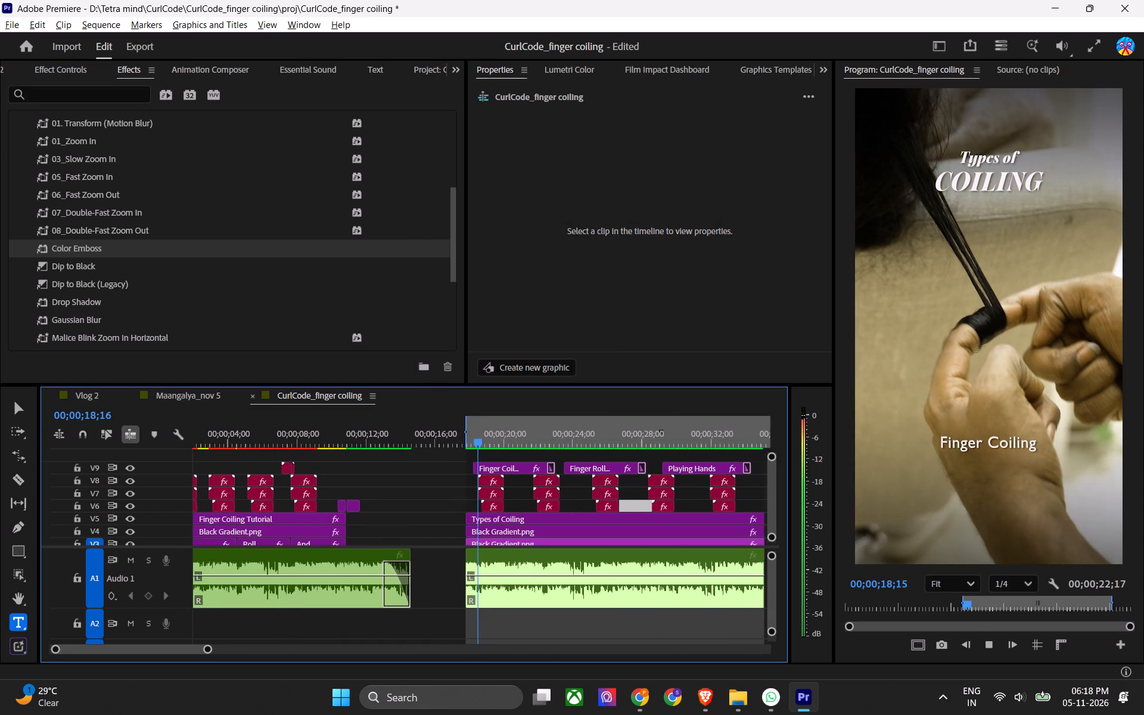
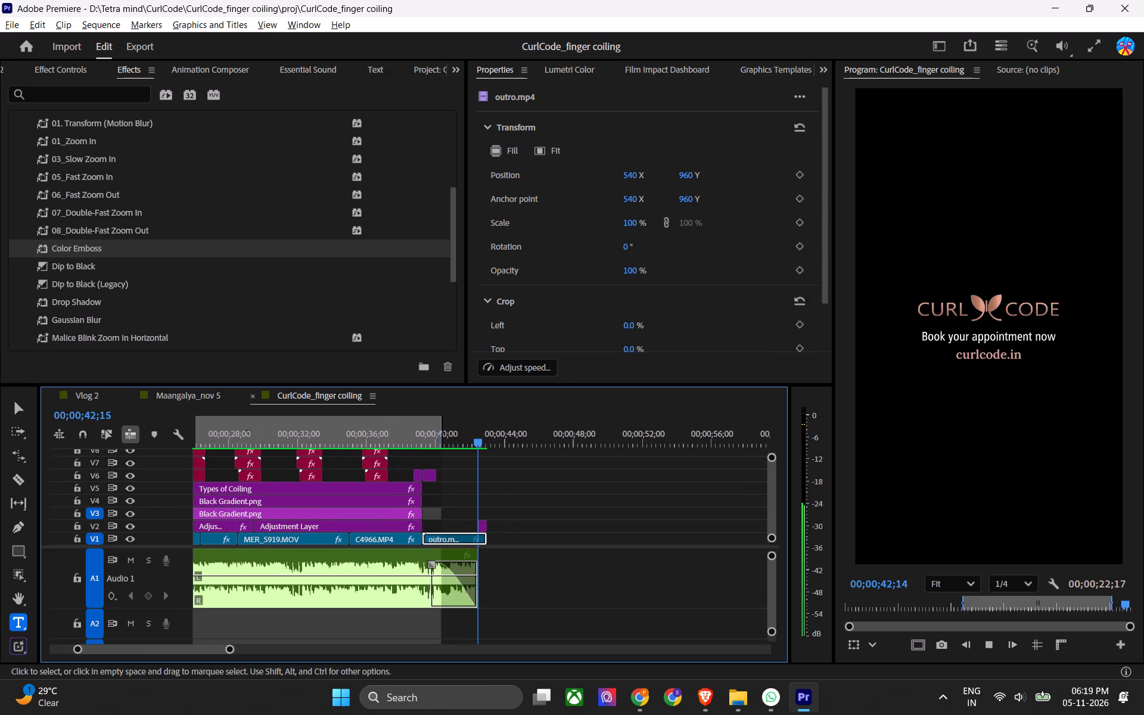
Extend the end of the second cut's music, with its fade-out, slightly closer to the end of the outro clip.
key(space)
drag(470, 557, 477, 558)
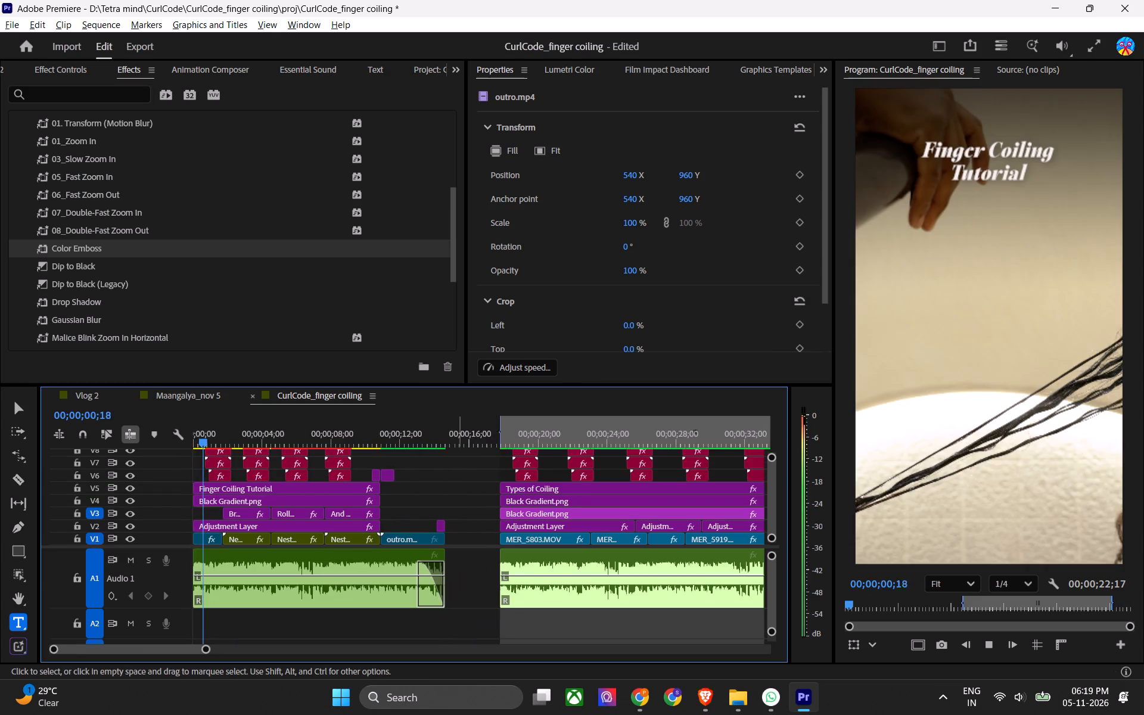
key(space)
Move the "Playing Hands" caption earlier so that it starts at 00;00;28;22.
scroll(559, 541, down, 8)
ctrl+scroll(452, 505, up, 5)
alt+scroll(515, 509, up, 5)
ctrl+scroll(515, 511, down, 2)
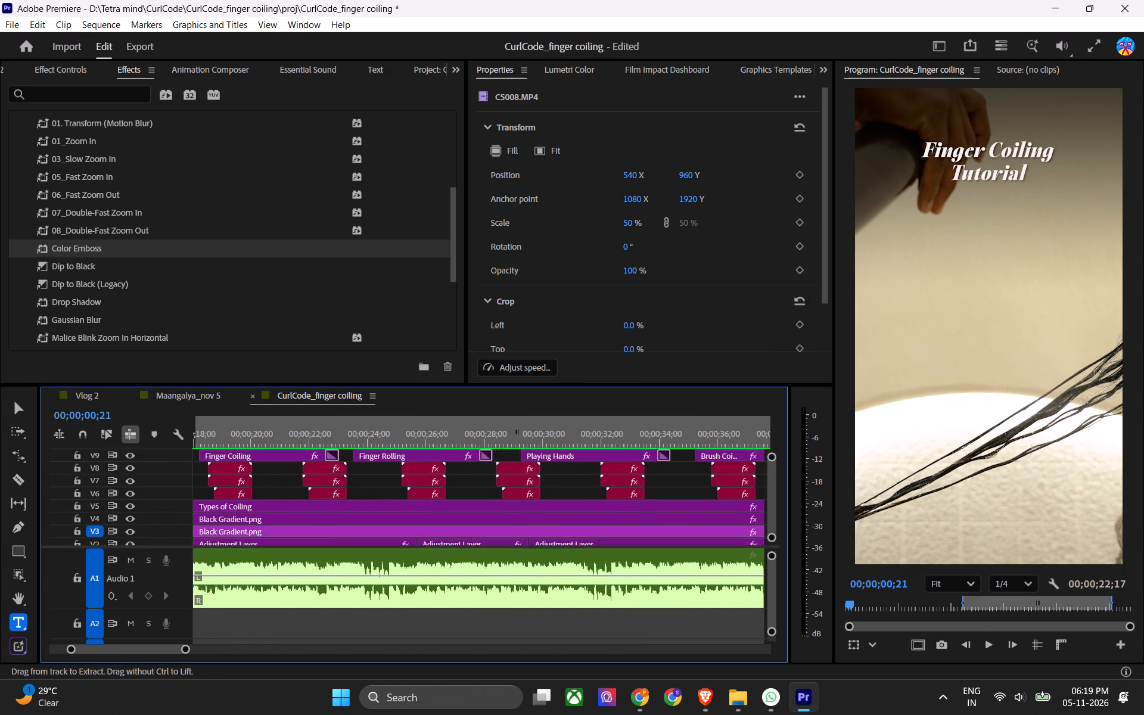
ctrl+scroll(515, 511, down, 1)
ctrl+scroll(518, 499, up, 7)
ctrl+scroll(515, 515, down, 3)
alt+scroll(515, 515, up, 8)
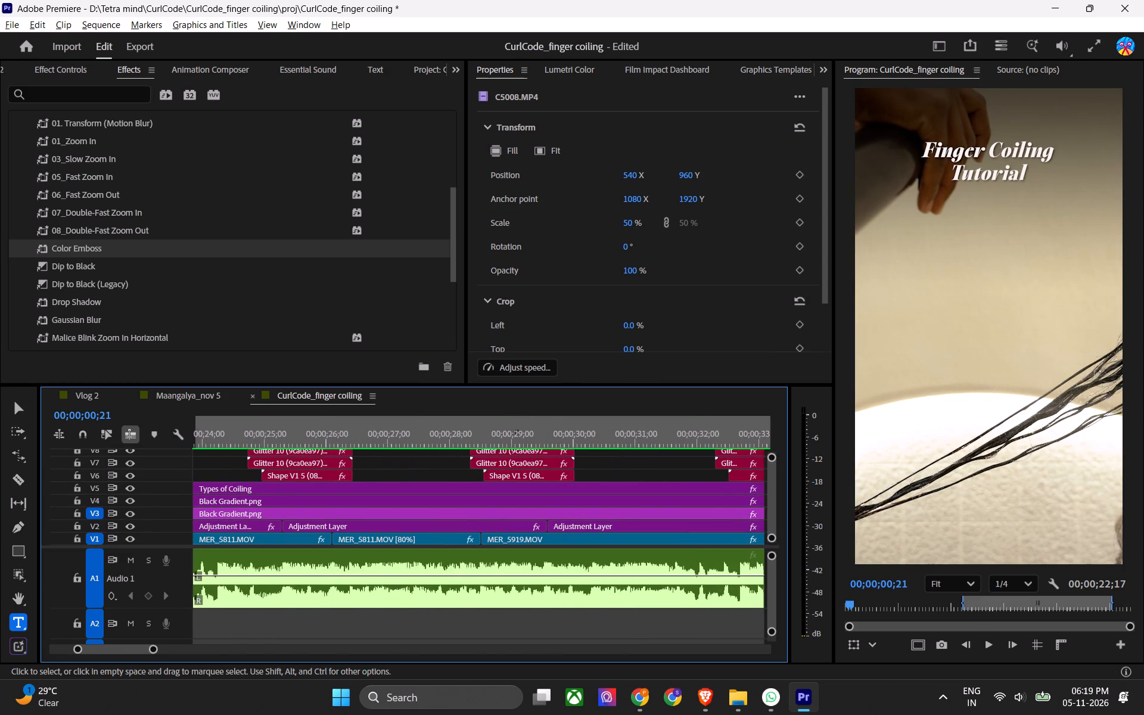
click(495, 442)
ctrl+scroll(513, 499, up, 5)
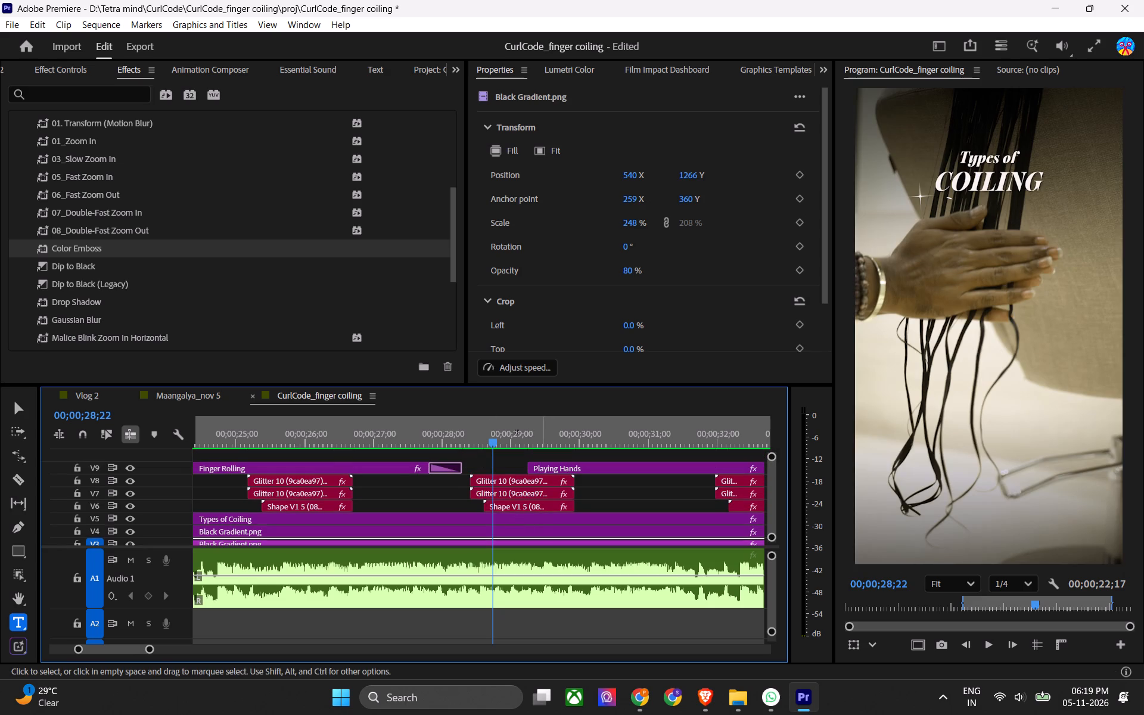
drag(545, 468, 509, 470)
Extend the end of the "Playing Hands" caption slightly, keeping its start in place.
alt+scroll(530, 471, down, 2)
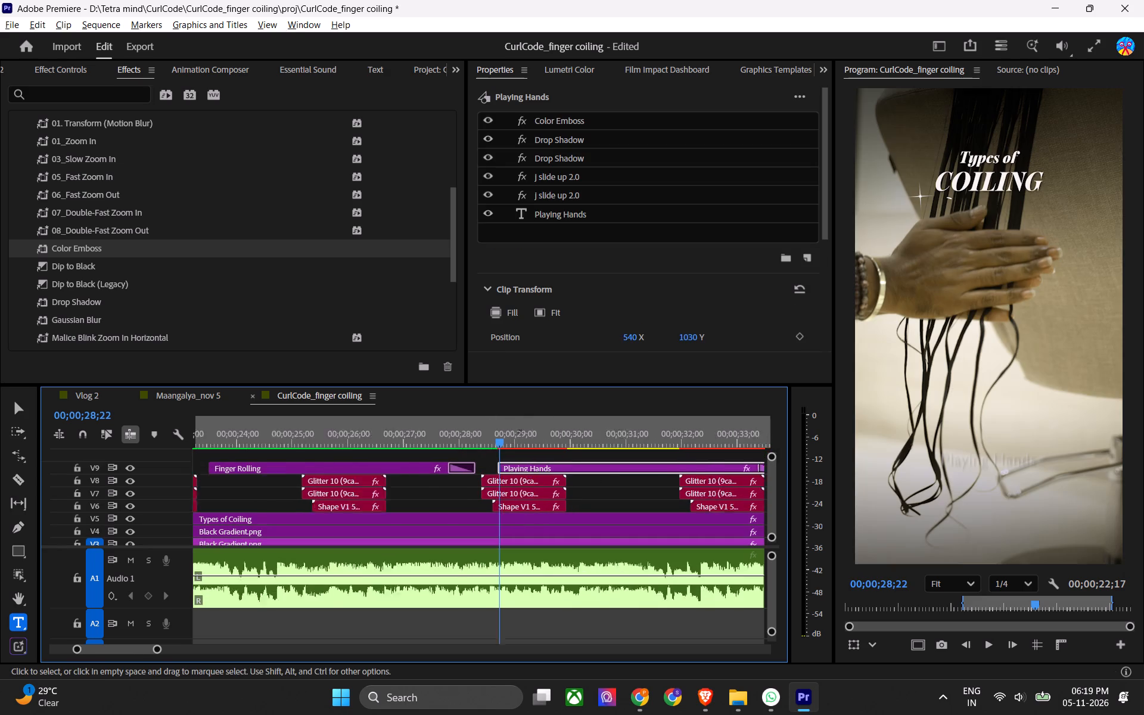
alt+scroll(531, 476, down, 9)
alt+scroll(575, 471, up, 1)
ctrl+scroll(583, 473, down, 4)
ctrl+scroll(605, 467, up, 2)
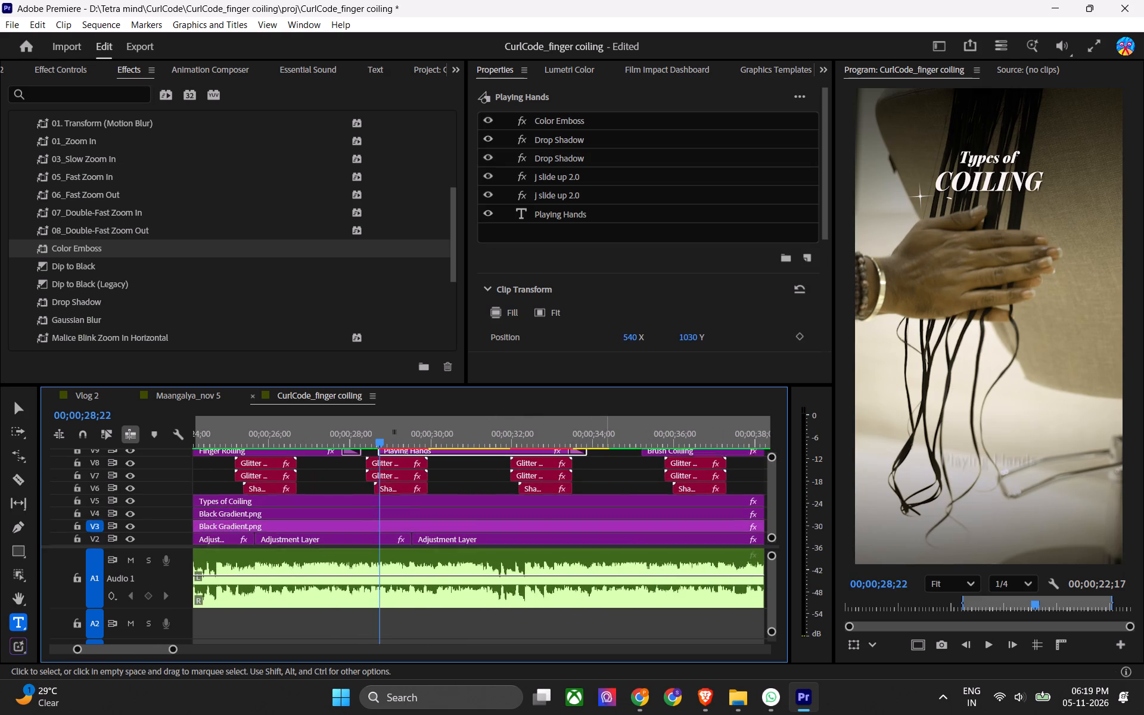
ctrl+scroll(605, 467, up, 1)
drag(588, 467, 600, 467)
alt+scroll(591, 512, down, 5)
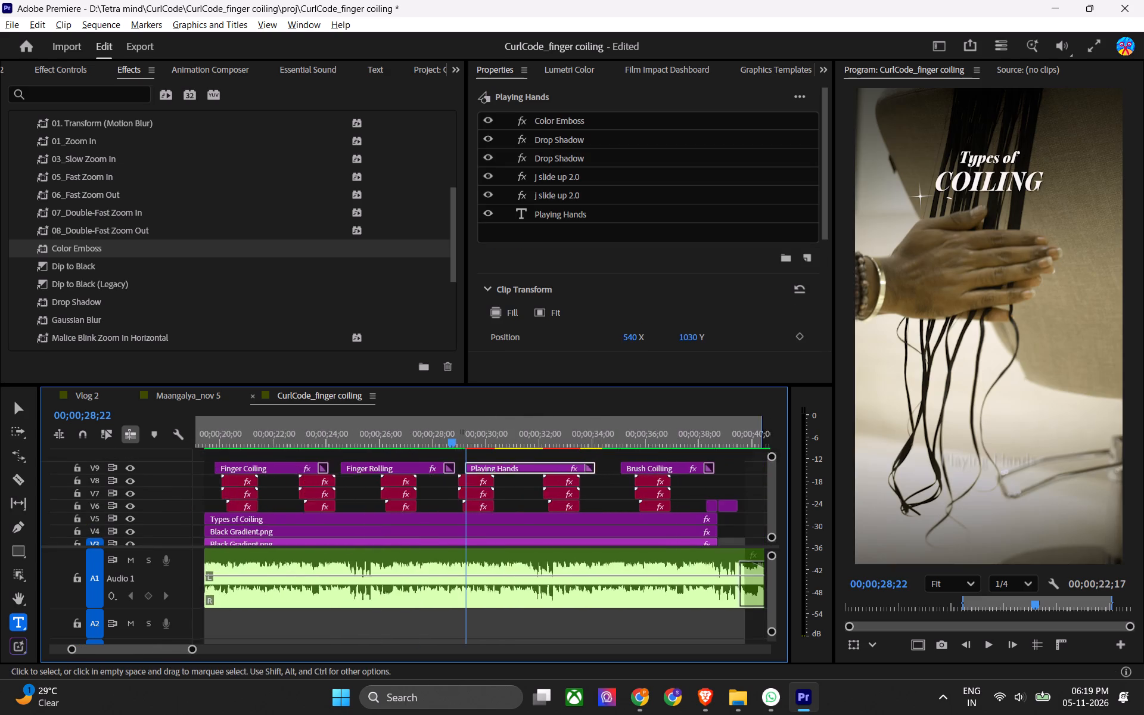
Save the project.
alt+scroll(591, 527, down, 8)
key(ctrl+s)
Export the marked "Types of Coiling" range as the H.264 file "CurlCode_finger coiling_1.mp4" with the Match Source - Adaptive High Bitrate preset.
key(ctrl+m)
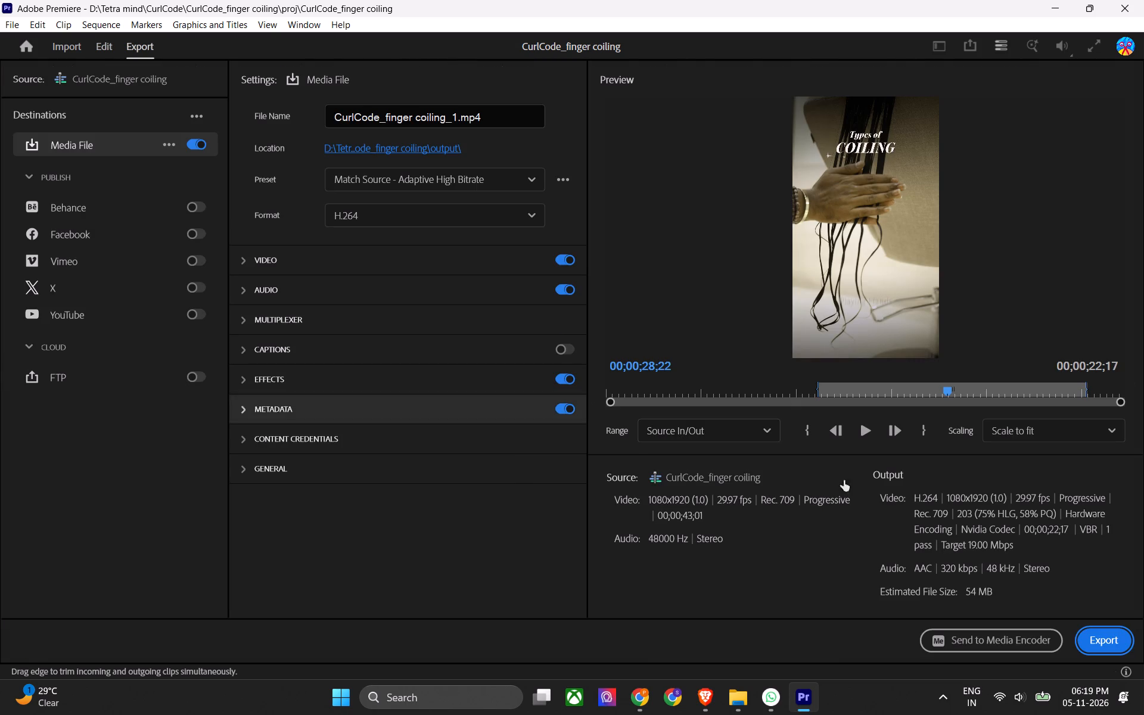
click(1111, 643)
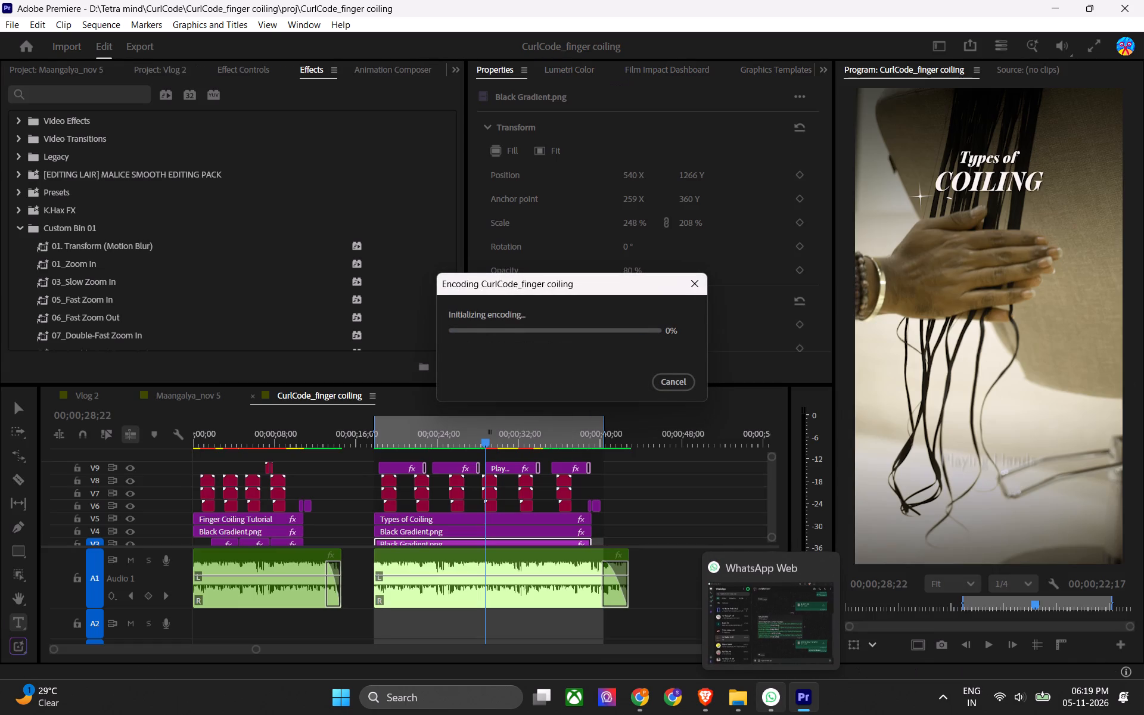
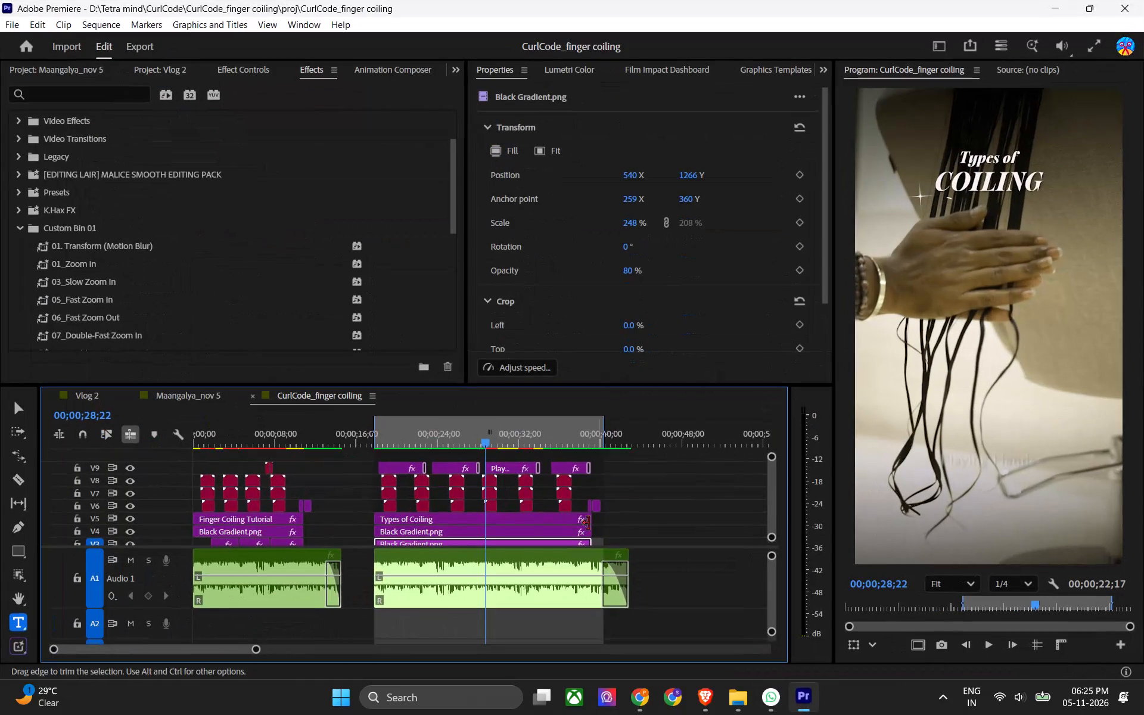
Clear the timeline selection, save the CurlCode_finger coiling project and close it.
click(623, 508)
key(ctrl+s)
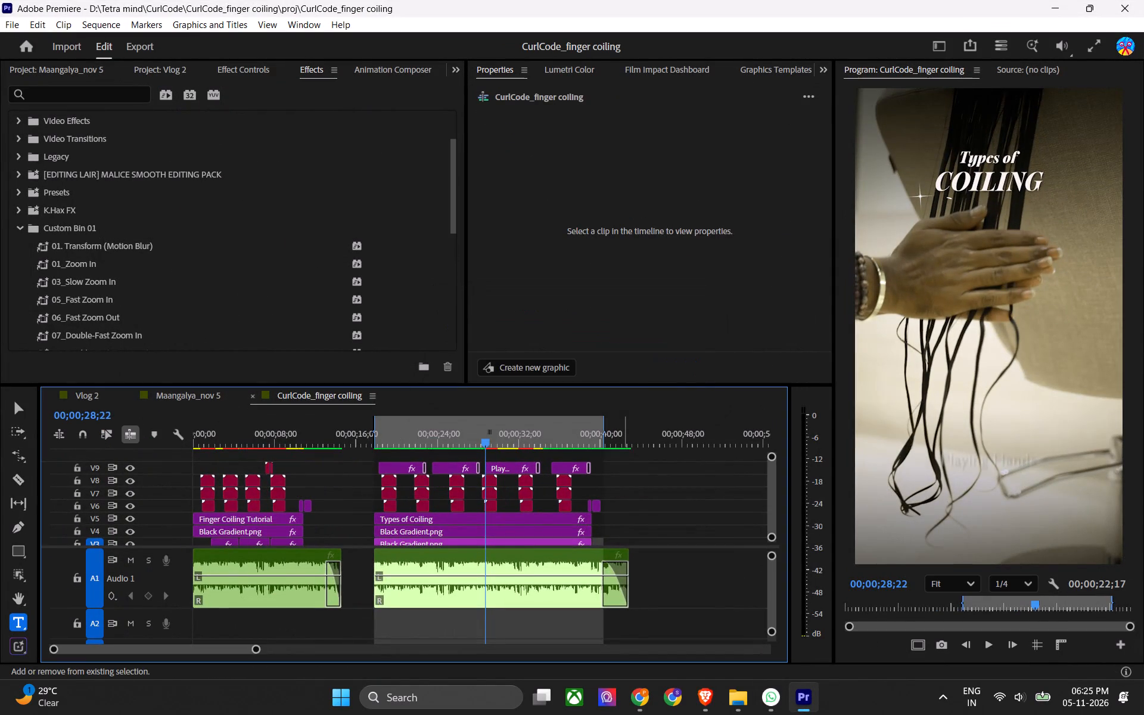
key(ctrl+shift+w)
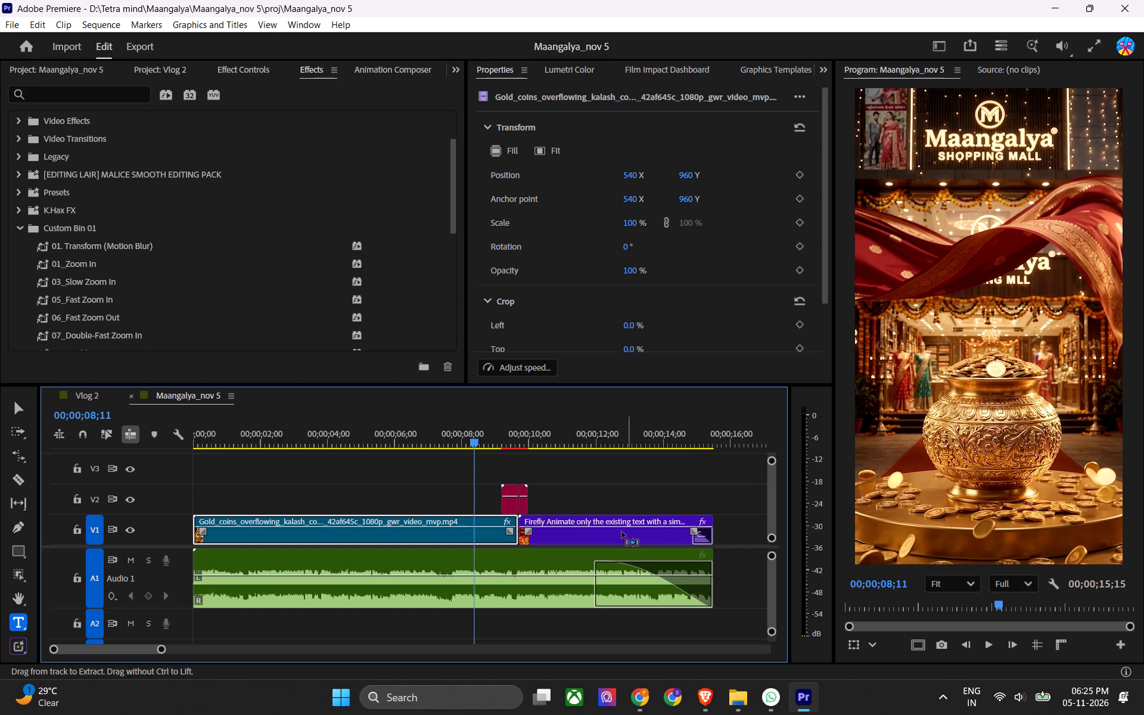
Close the Maangalya_nov 5 project, leaving the Vlog 2 project open.
key(ctrl+shift+w)
Clear the clip selection in the Vlog 2 timeline and save the Vlog 2 project.
key(ctrl+s)
key(ctrl+s)
click(294, 471)
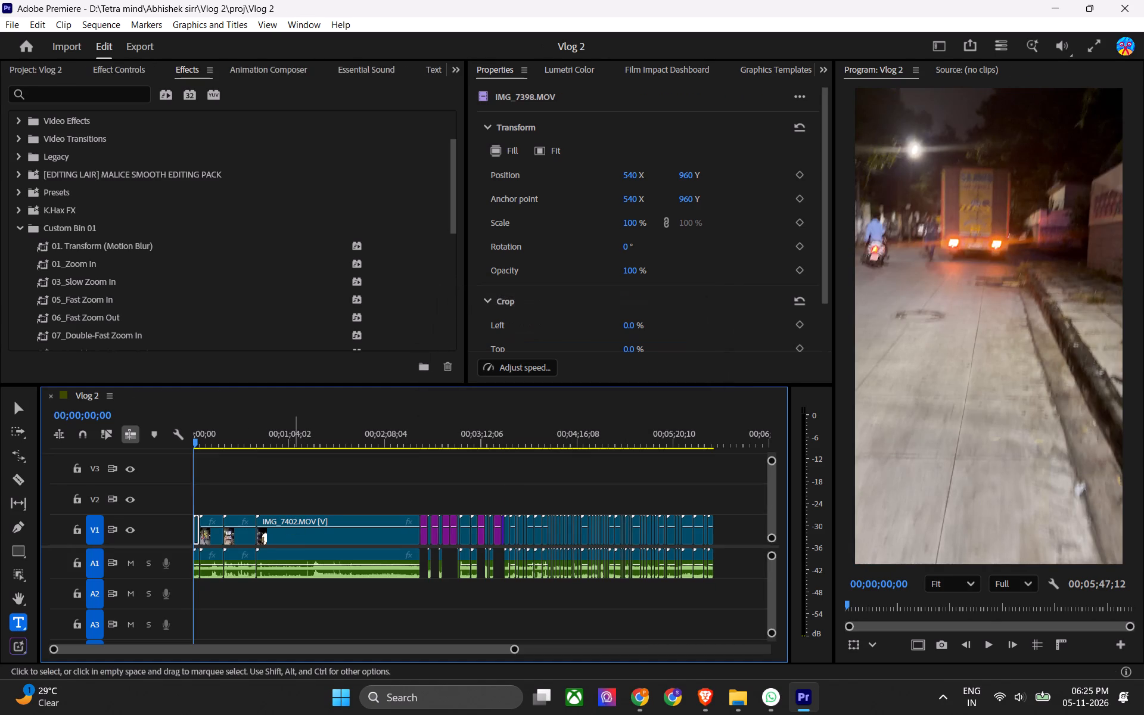
key(ctrl+s)
key(ctrl+s)
alt+scroll(268, 493, up, 14)
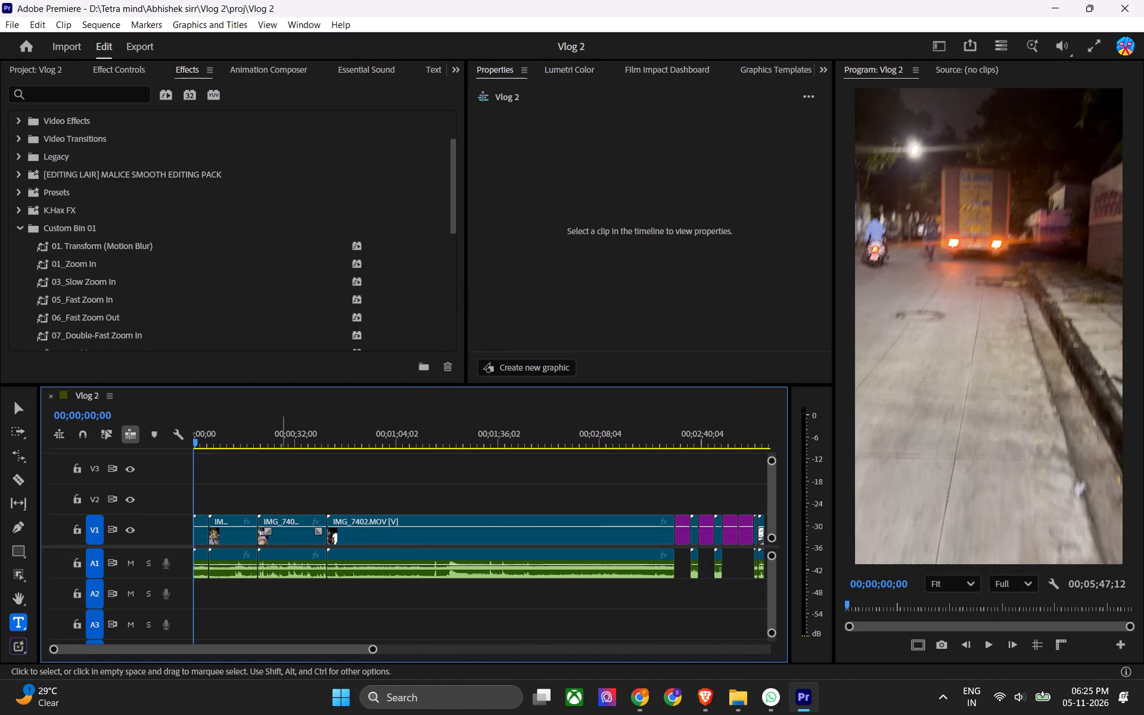
key(ctrl+s)
key(ctrl+s)
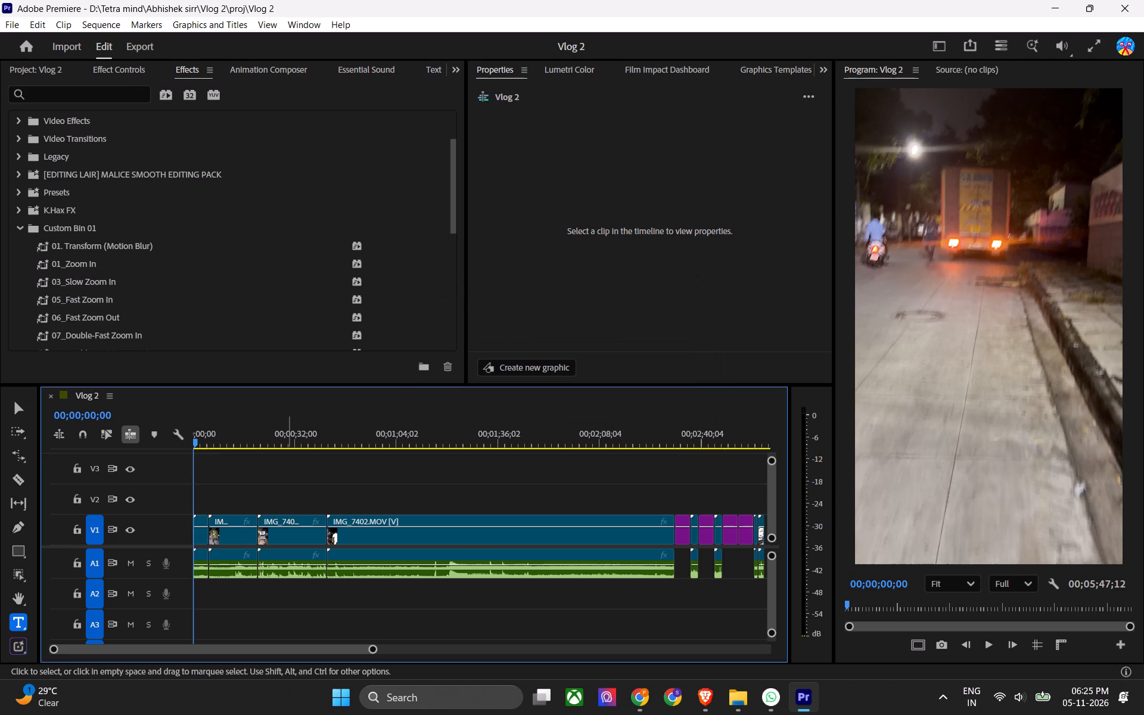
Play the opening seconds of the Vlog 2 sequence, stop at the start of the IMG_7399 clip and turn on Linked Selection.
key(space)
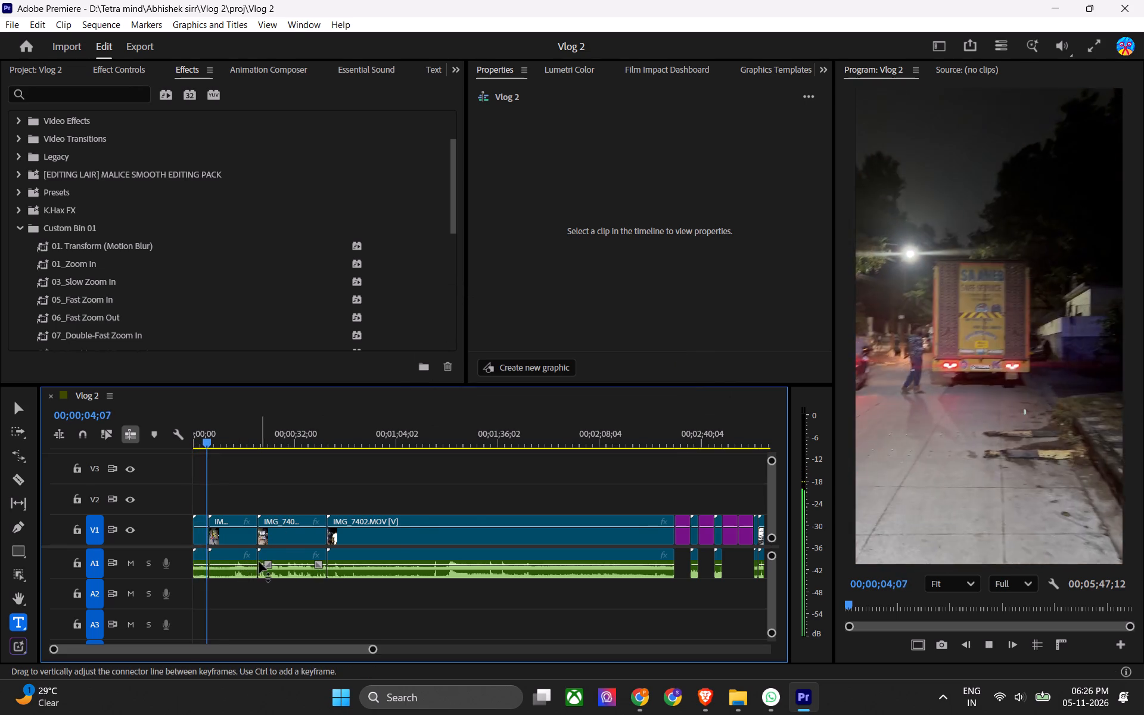
alt+scroll(256, 565, up, 5)
scroll(260, 570, up, 6)
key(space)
click(110, 439)
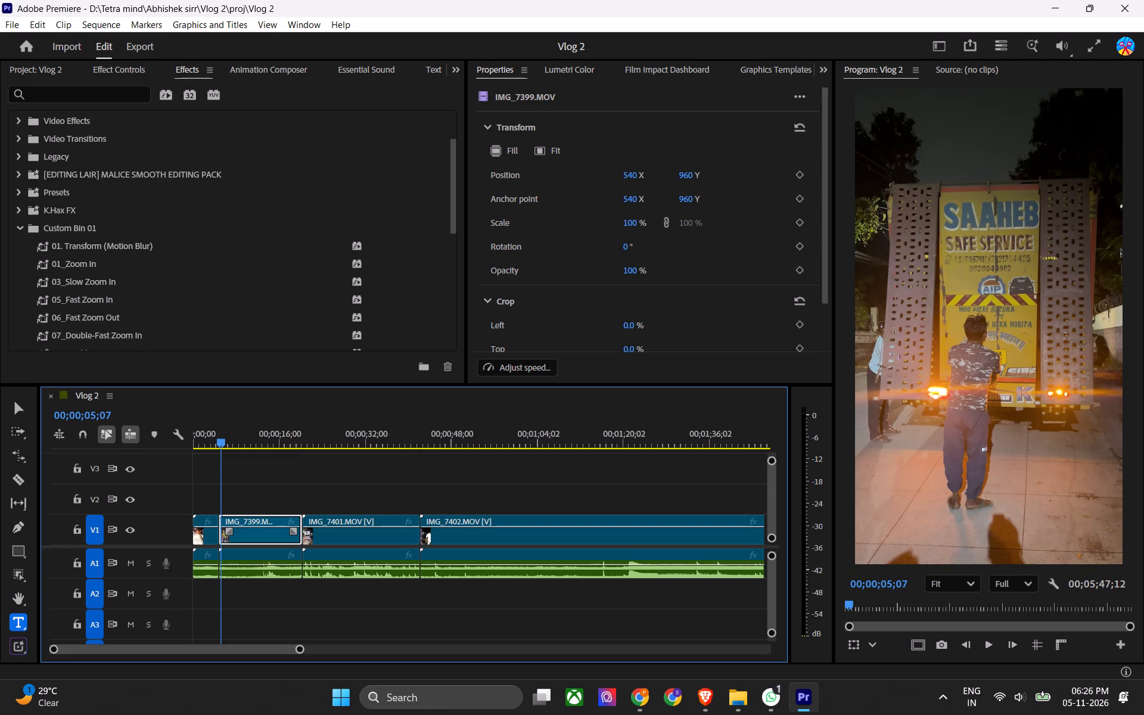